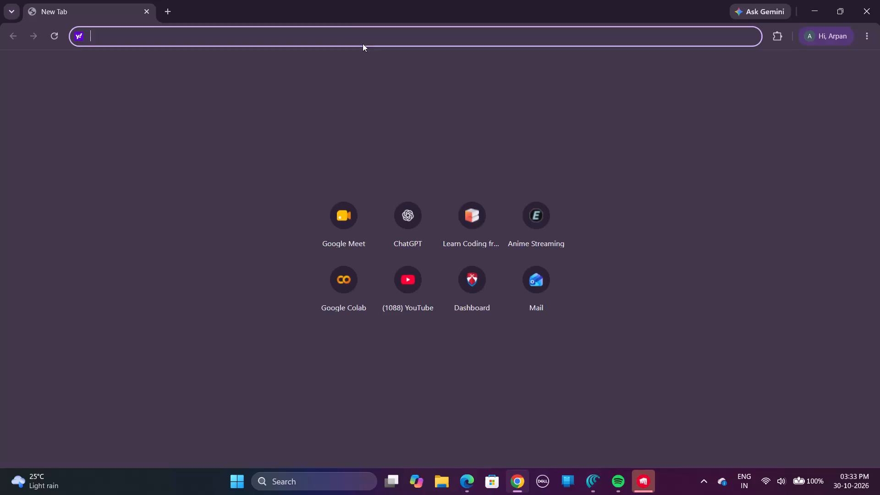
# Search the web for Atlassian.
pyautogui.click(346, 38)
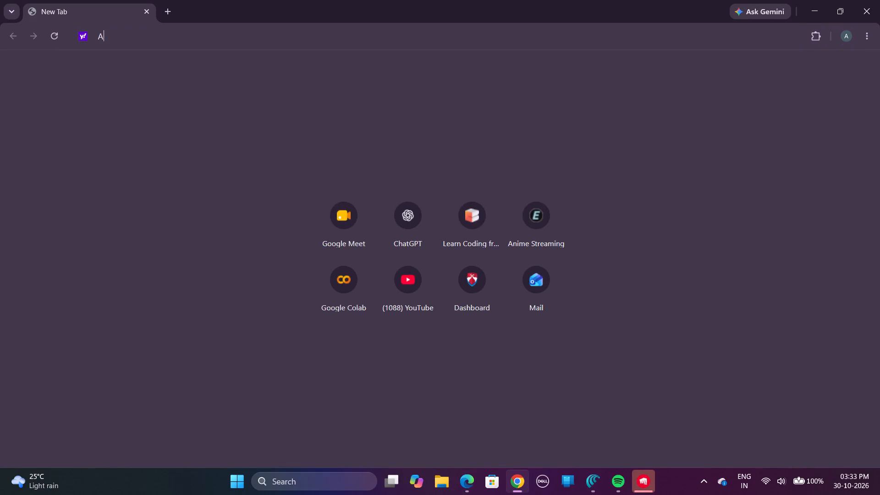
pyautogui.press('t')
pyautogui.write('lassian')
pyautogui.press('space')
pyautogui.press('Return')
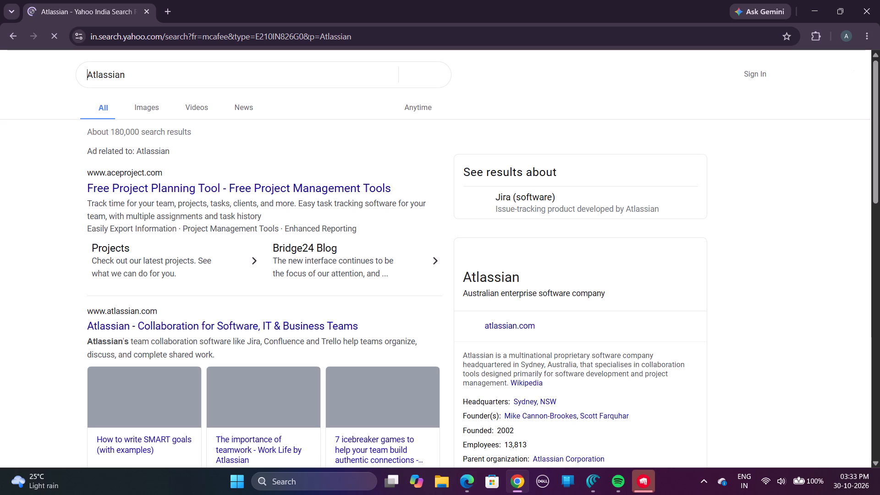
# Open the Jira: Project Management for the AI Era - Atlassian page from the search results.
pyautogui.scroll(-4, 230, 232)
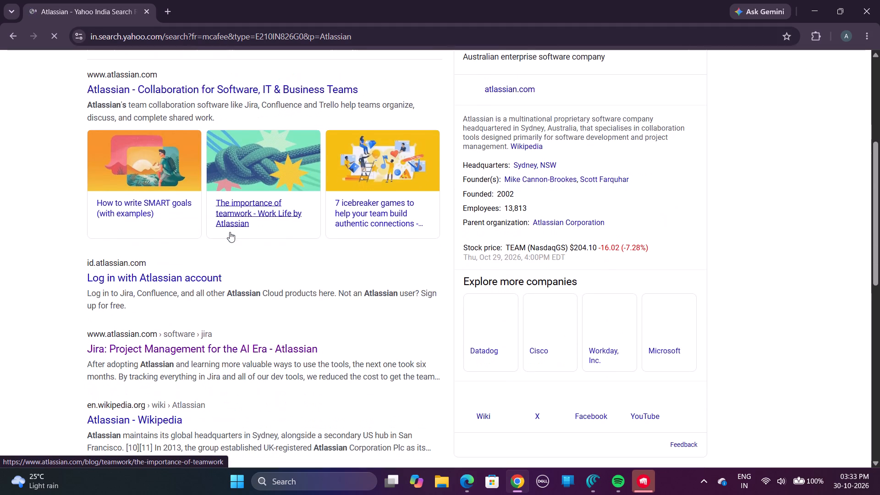
pyautogui.scroll(-1, 198, 286)
pyautogui.click(196, 314)
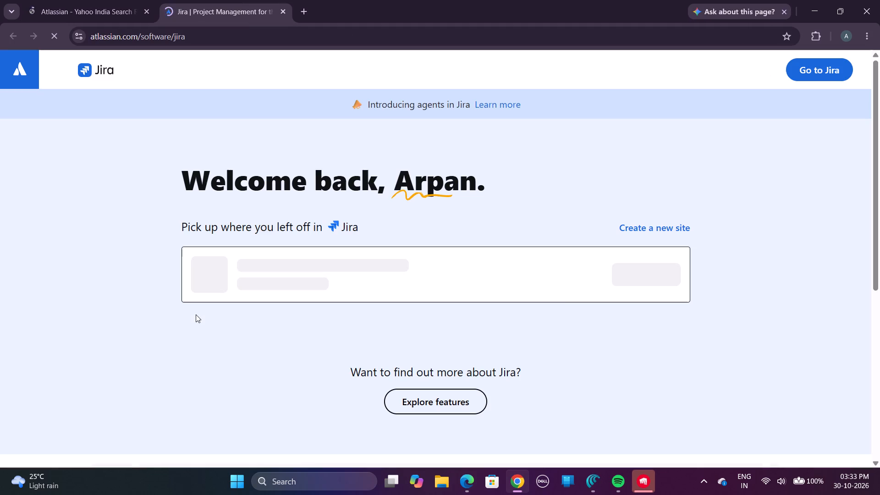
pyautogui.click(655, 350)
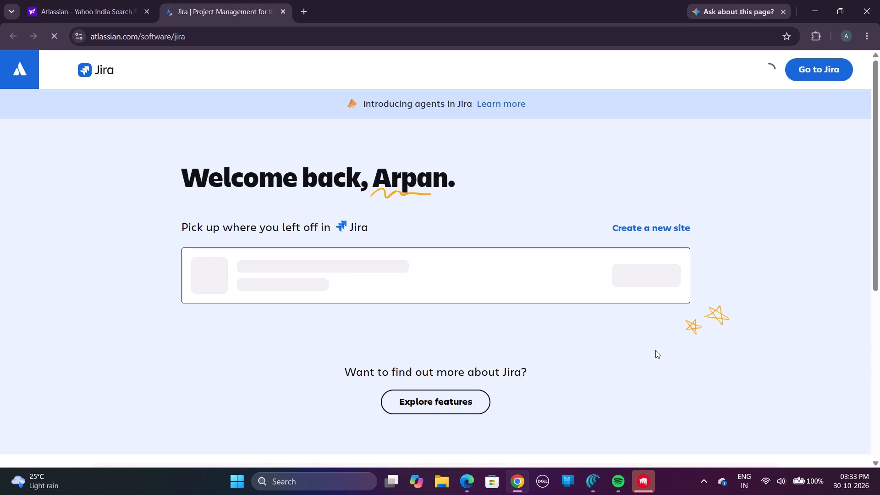
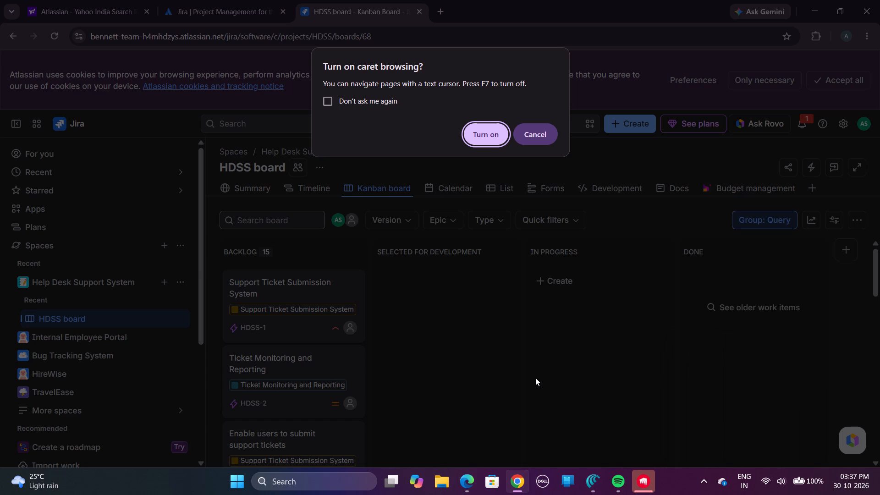
# Dismiss the caret browsing prompt without turning the feature on.
pyautogui.click(534, 139)
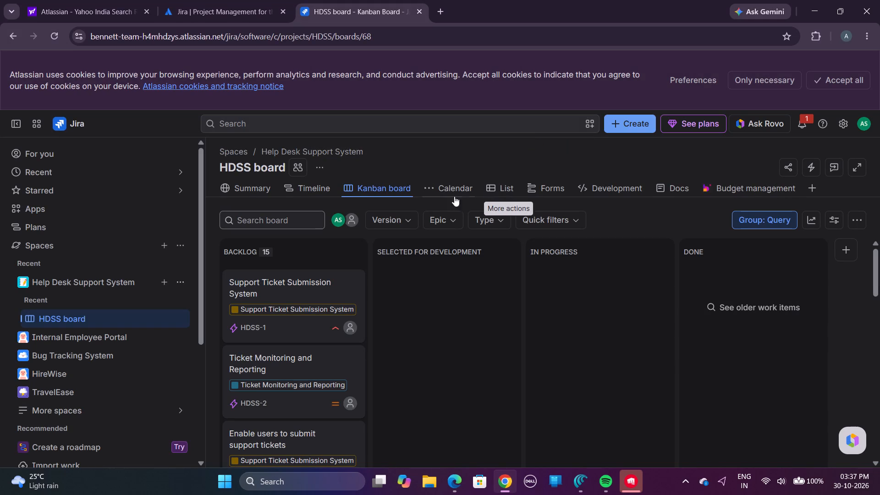
# Look through the HDSS board's backlog cards and the available Jira spaces and starred dashboards.
pyautogui.scroll(-1, 372, 218)
pyautogui.scroll(-7, 323, 371)
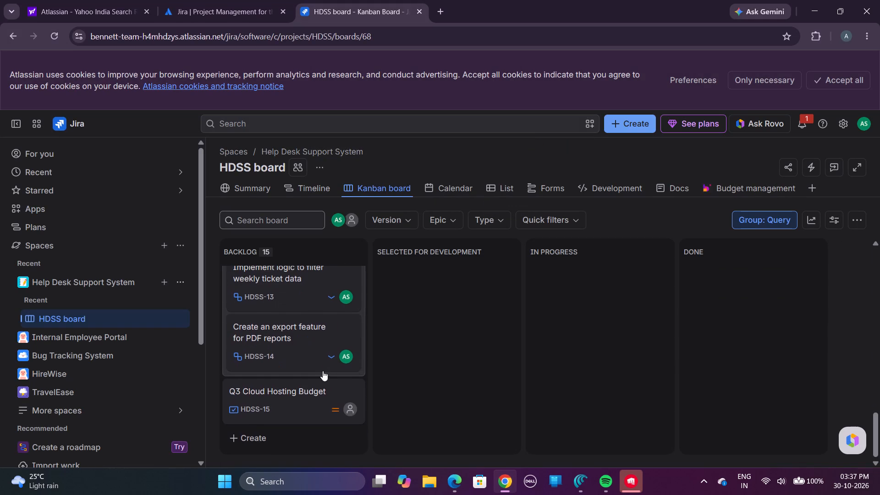
pyautogui.scroll(-2, 323, 371)
pyautogui.scroll(3, 311, 391)
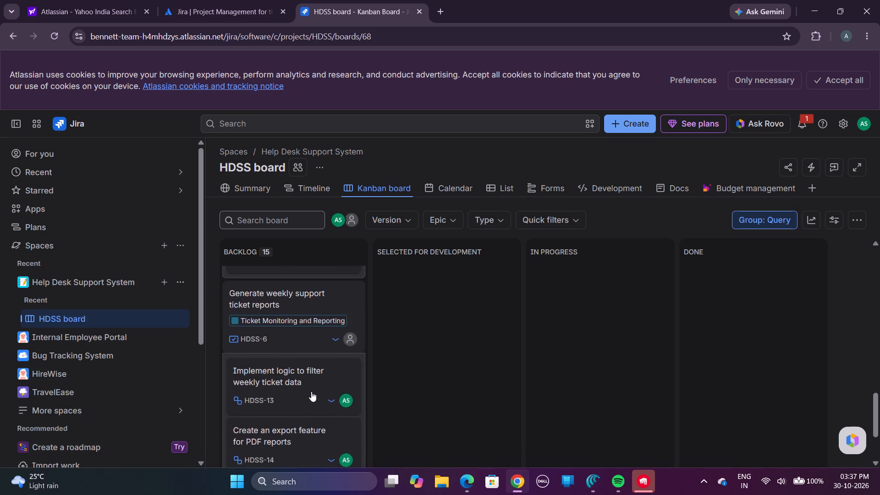
pyautogui.scroll(4, 311, 391)
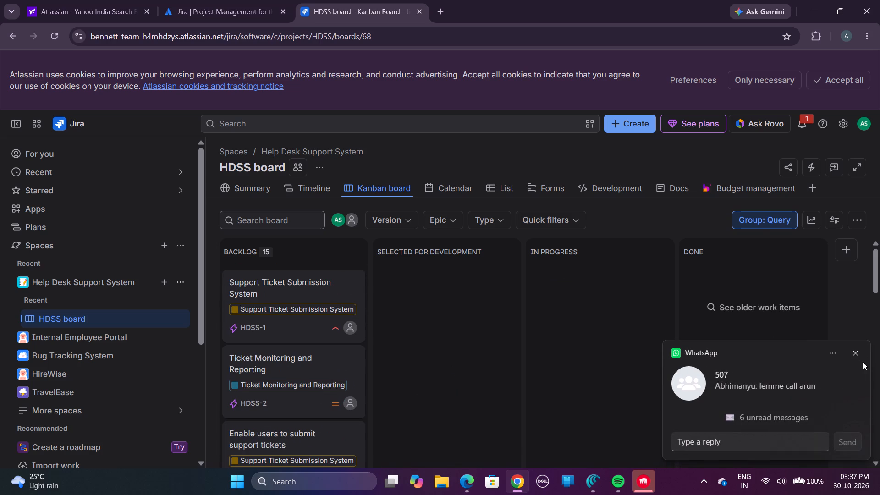
pyautogui.click(856, 355)
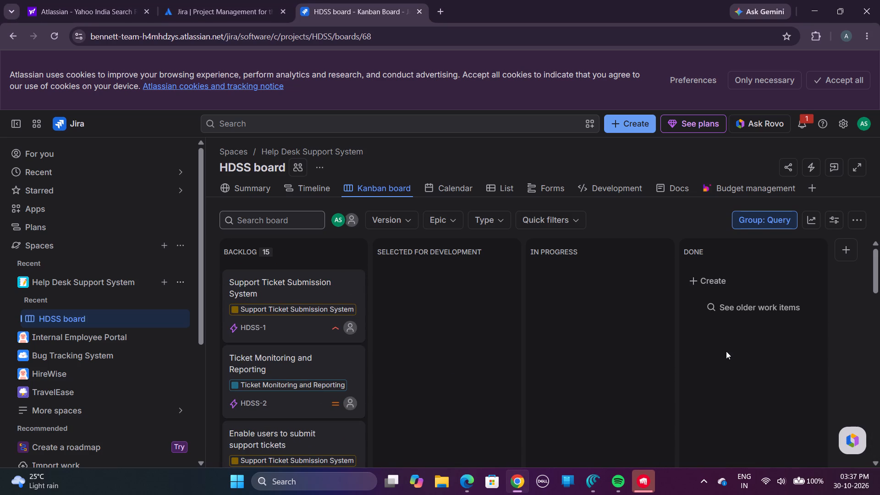
pyautogui.scroll(-1, 102, 309)
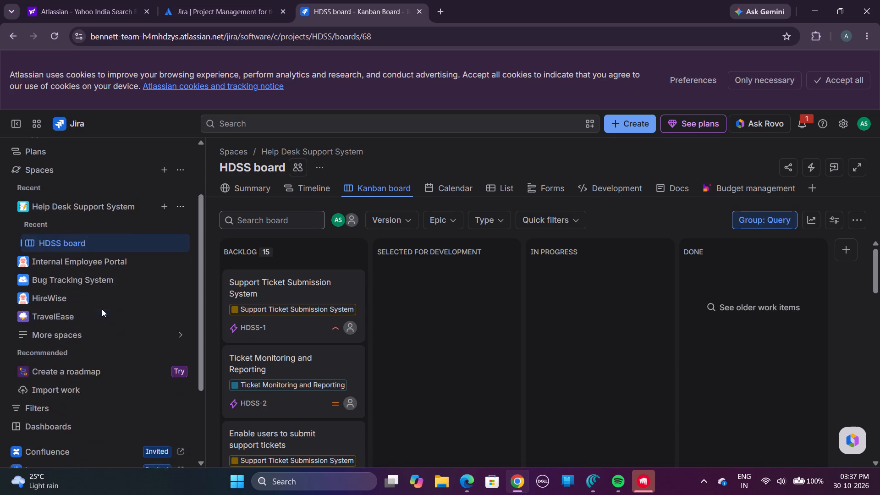
pyautogui.scroll(-3, 102, 309)
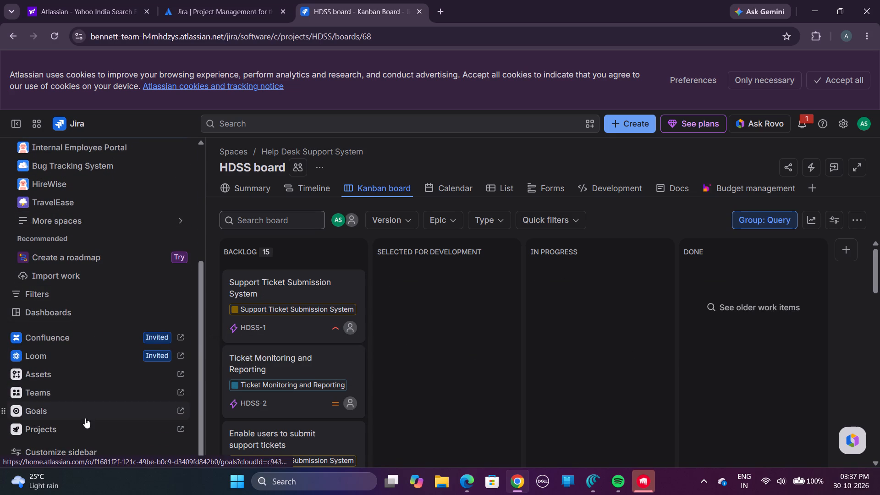
pyautogui.click(66, 312)
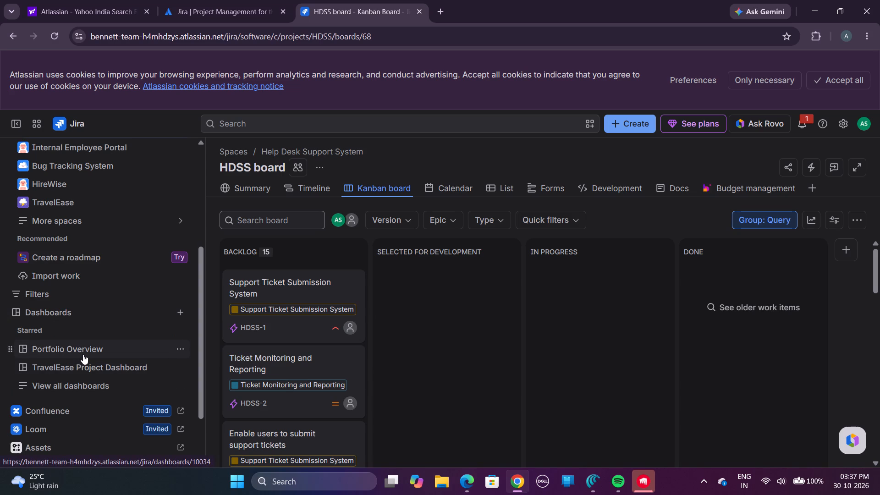
pyautogui.scroll(2, 78, 271)
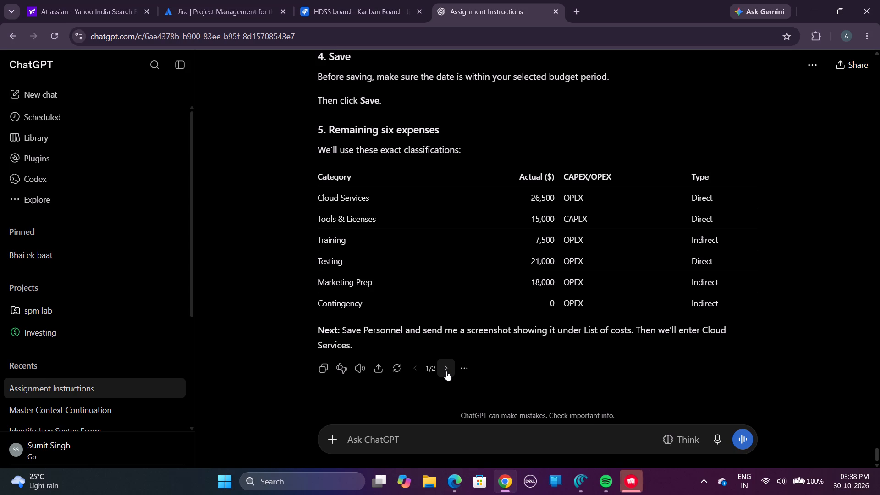
# Return to the HDSS board in Jira and open the Budget management app.
pyautogui.click(242, 0)
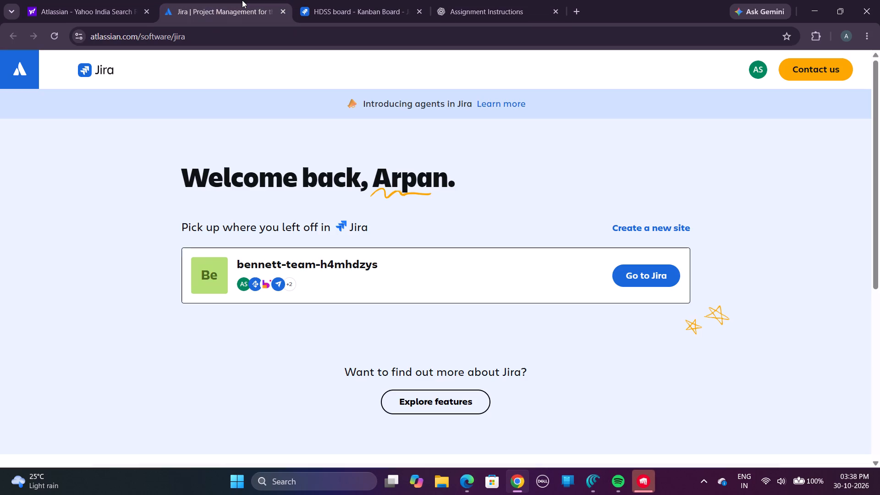
pyautogui.click(366, 13)
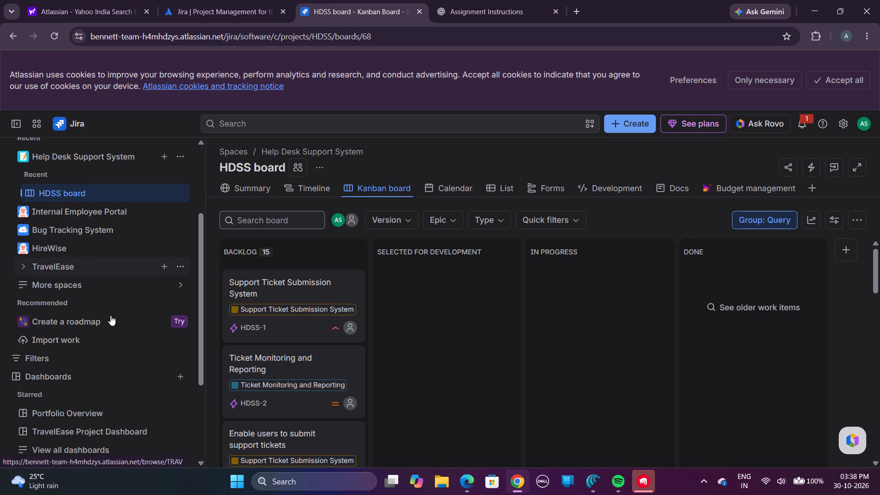
pyautogui.scroll(2, 123, 262)
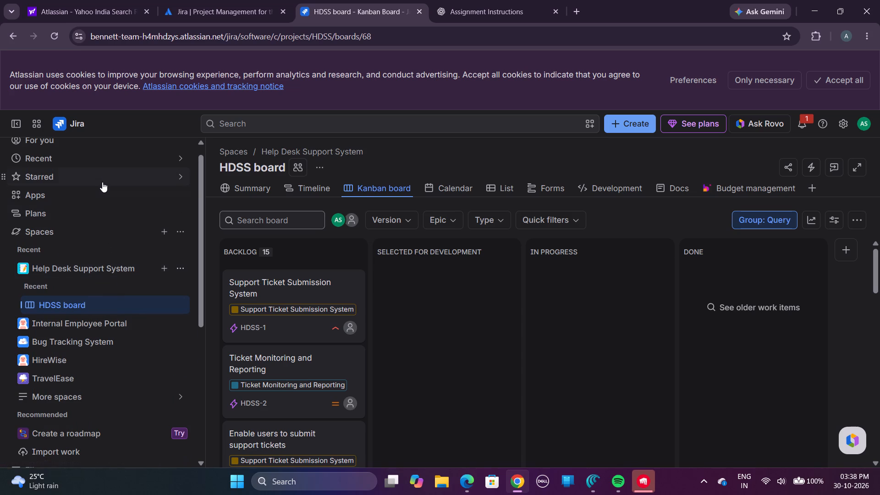
pyautogui.scroll(1, 102, 182)
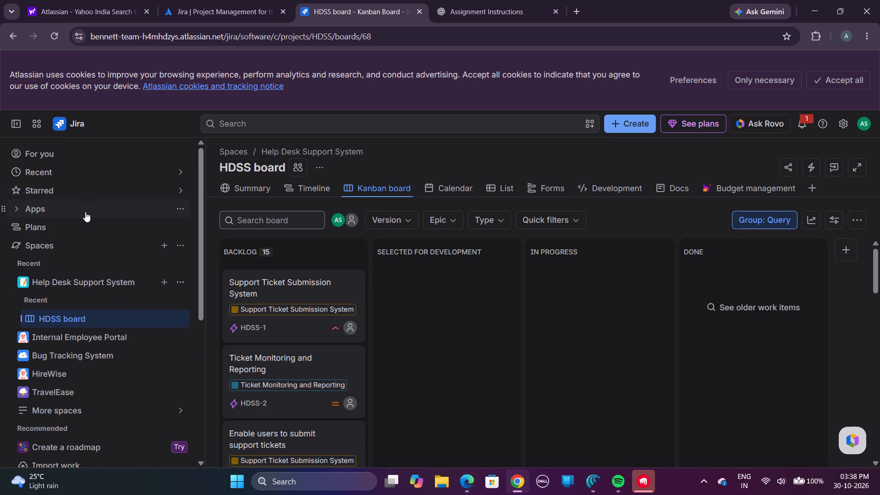
pyautogui.click(85, 211)
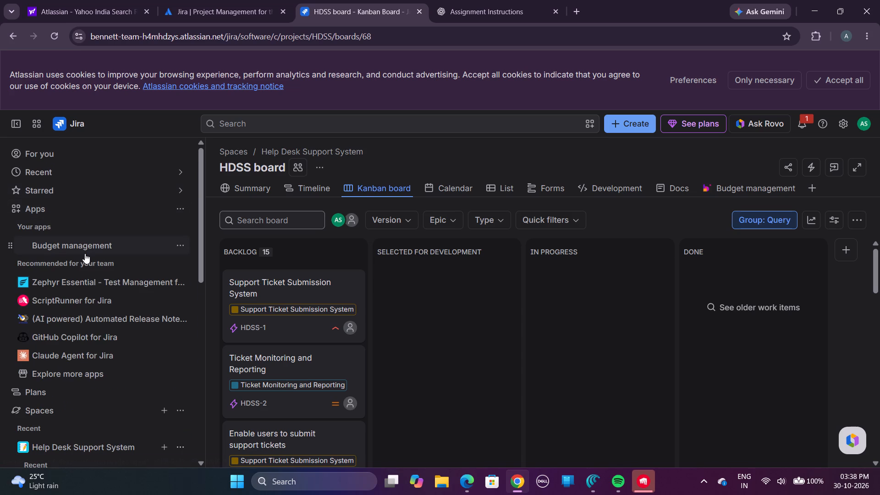
pyautogui.click(85, 253)
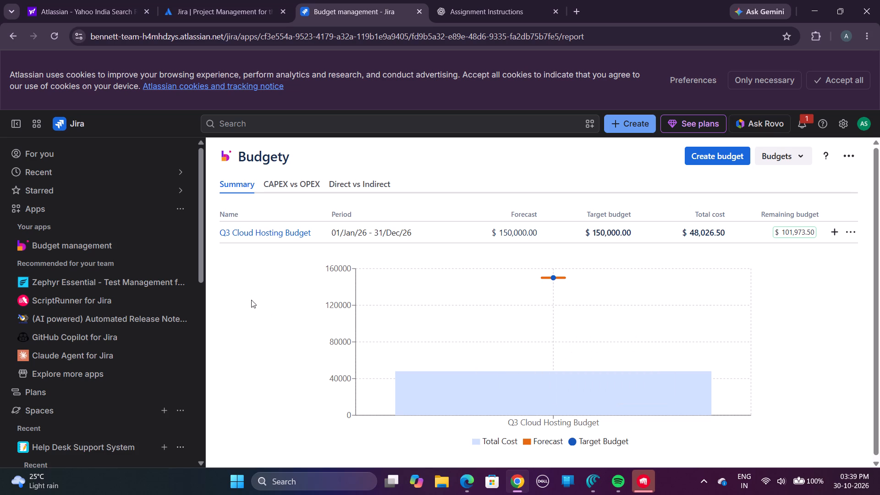
pyautogui.scroll(-1, 100, 221)
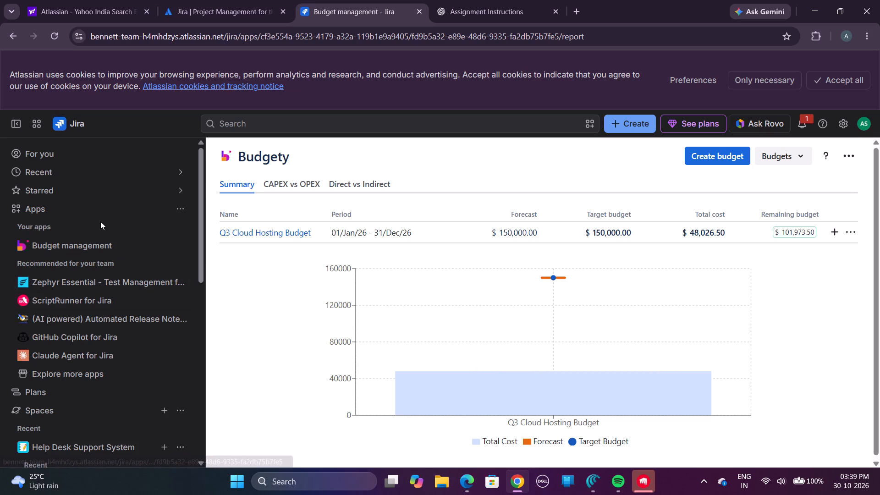
pyautogui.scroll(-3, 91, 360)
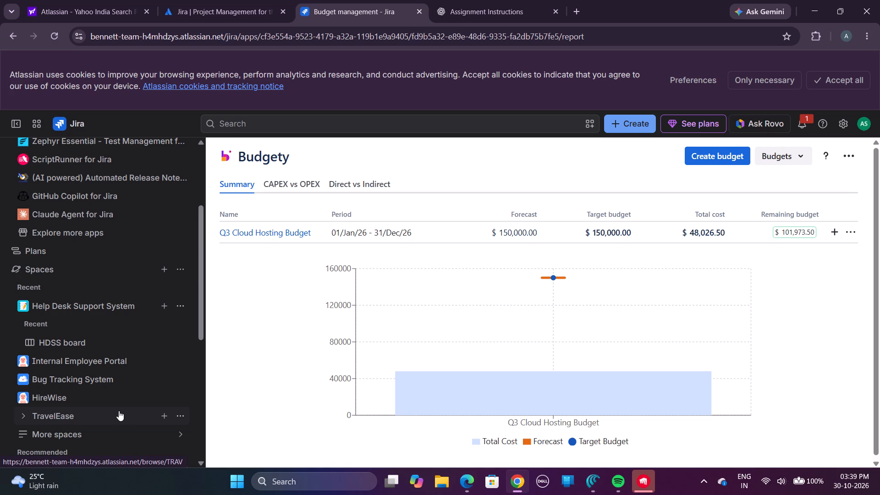
pyautogui.scroll(-1, 258, 357)
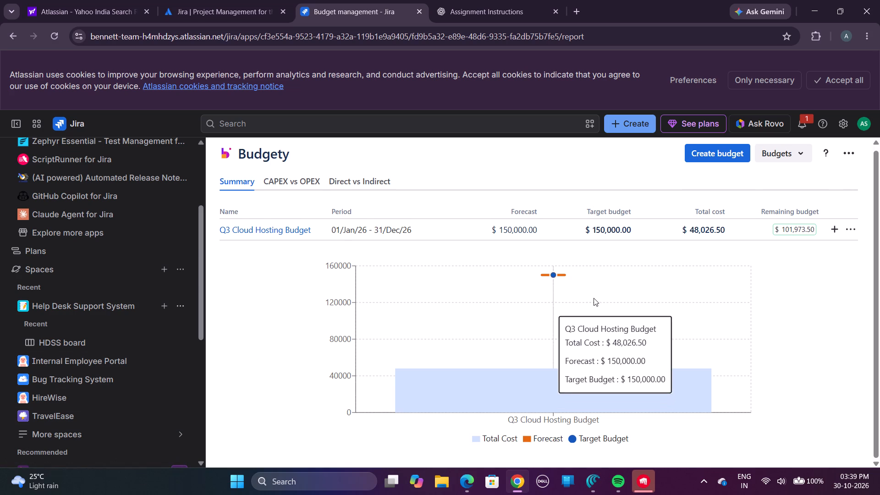
pyautogui.scroll(-1, 795, 309)
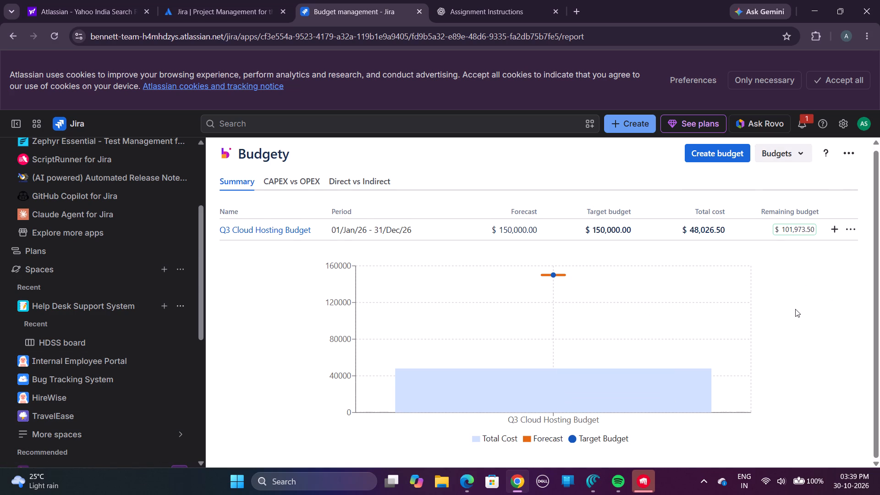
pyautogui.scroll(-1, 795, 309)
pyautogui.click(797, 154)
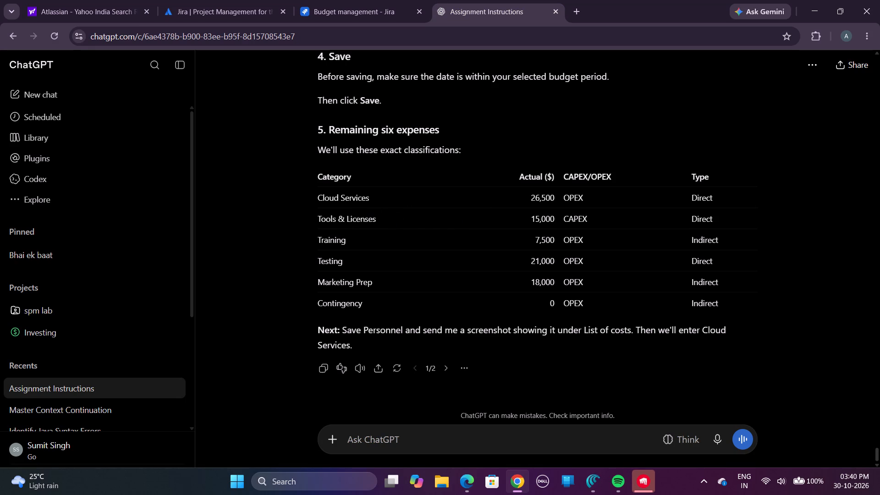
pyautogui.click(356, 8)
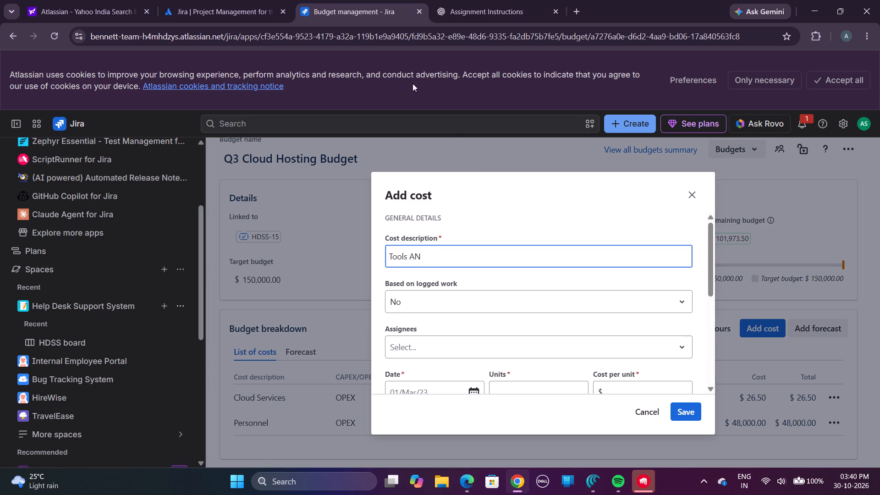
pyautogui.click(460, 20)
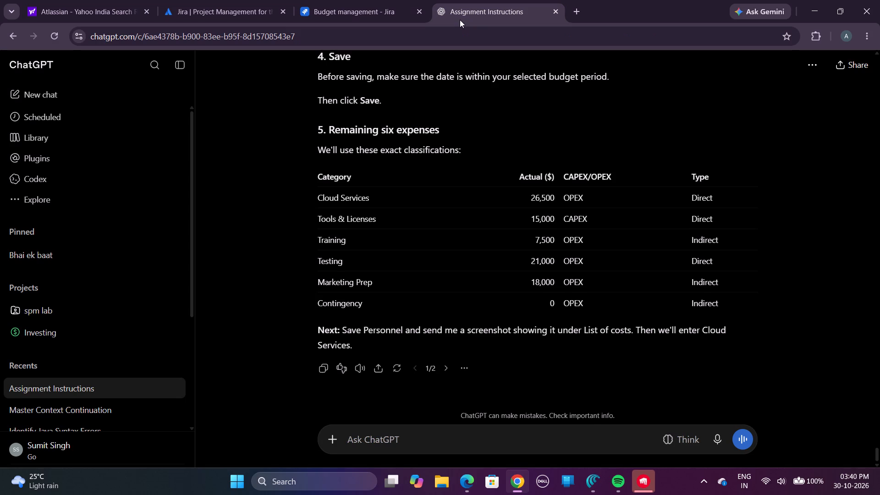
pyautogui.click(344, 13)
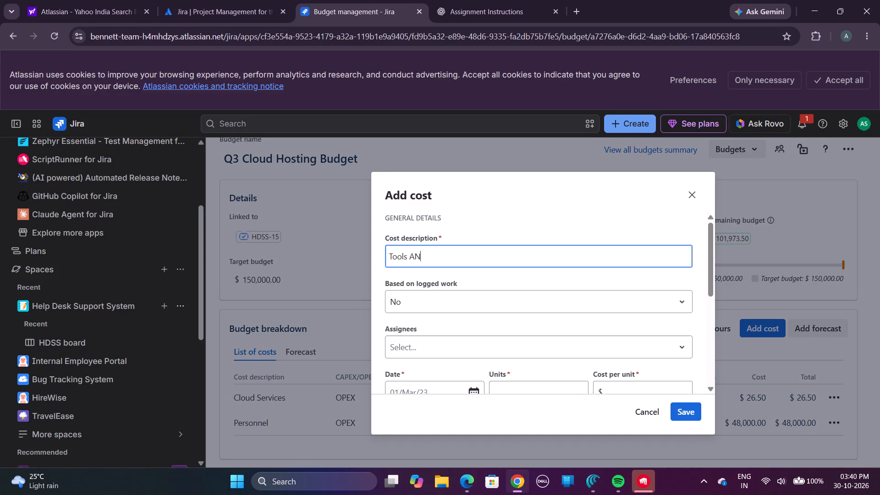
pyautogui.press('BackSpace')
pyautogui.press('BackSpace')
pyautogui.hotkey('shift', '&')
pyautogui.press('space')
pyautogui.write('K')
pyautogui.press('BackSpace')
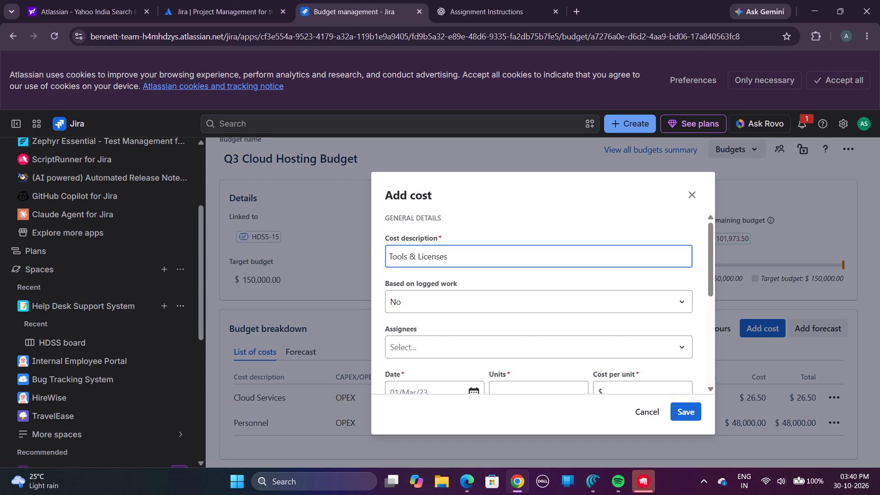
# Assign the Tools & Licenses cost to your own Jira account and set its date to 26/Mar/26.
pyautogui.scroll(-2, 420, 283)
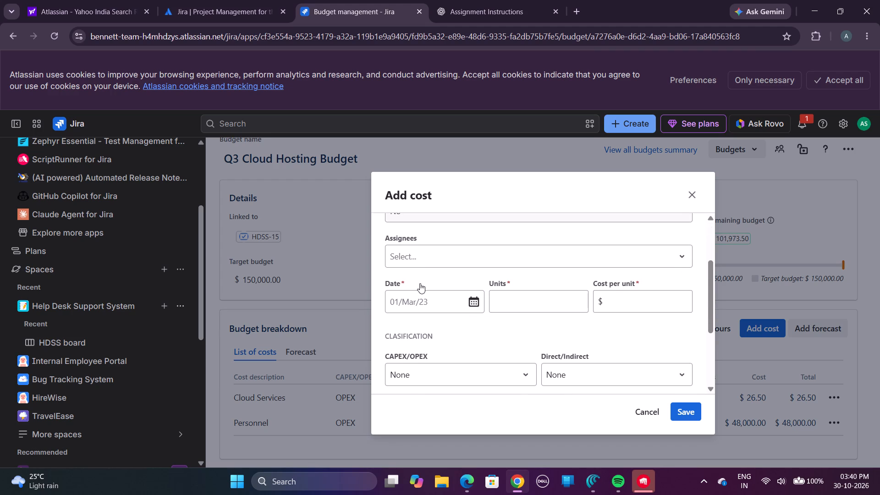
pyautogui.click(455, 254)
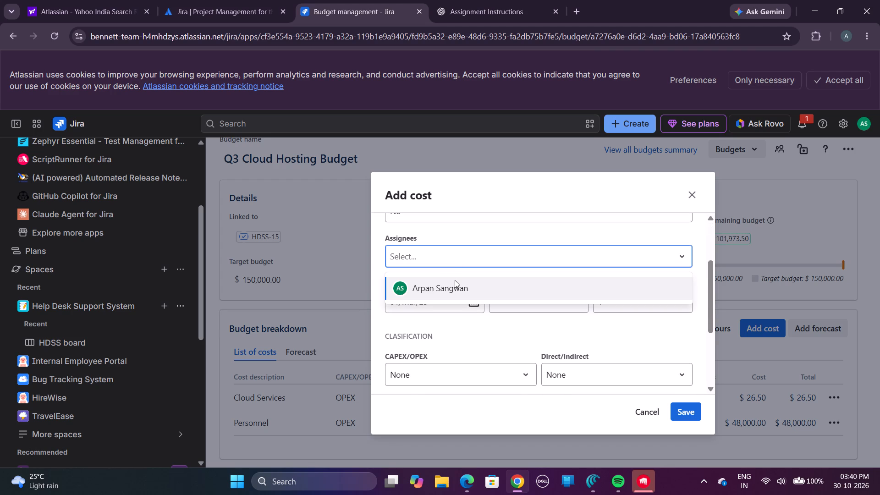
pyautogui.click(455, 280)
pyautogui.click(445, 304)
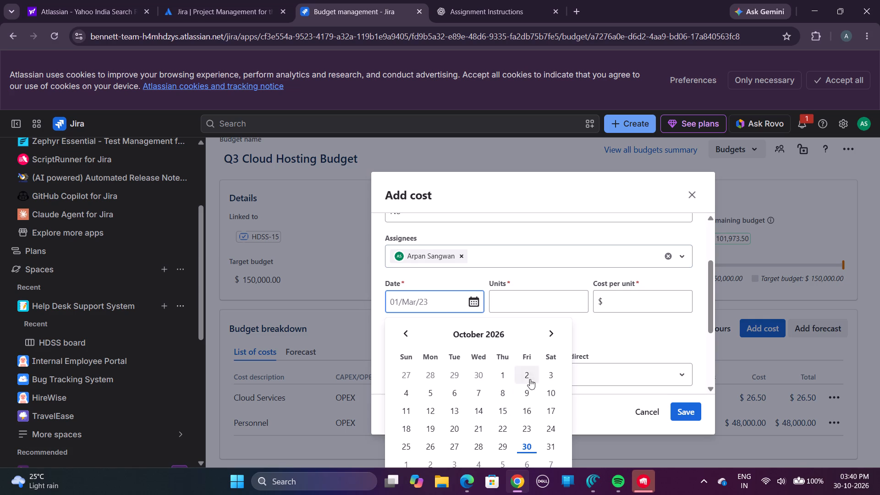
pyautogui.tripleClick(403, 340)
pyautogui.click(403, 340)
pyautogui.doubleClick(403, 340)
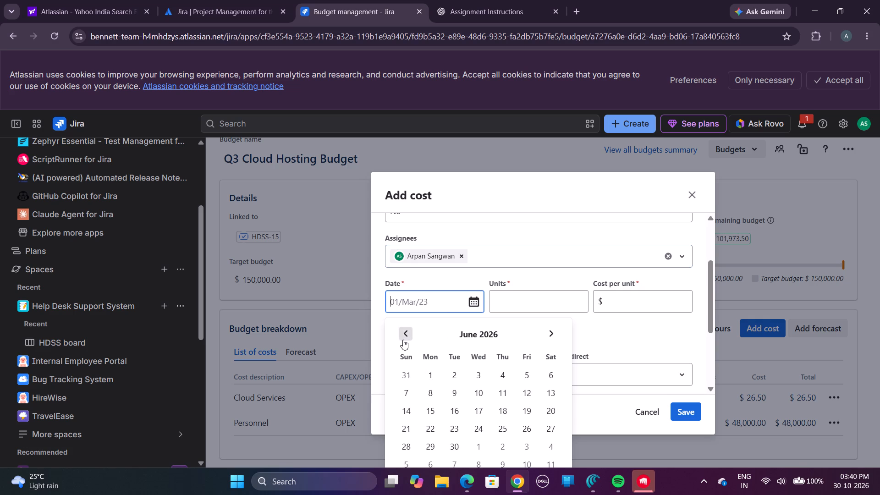
pyautogui.click(403, 337)
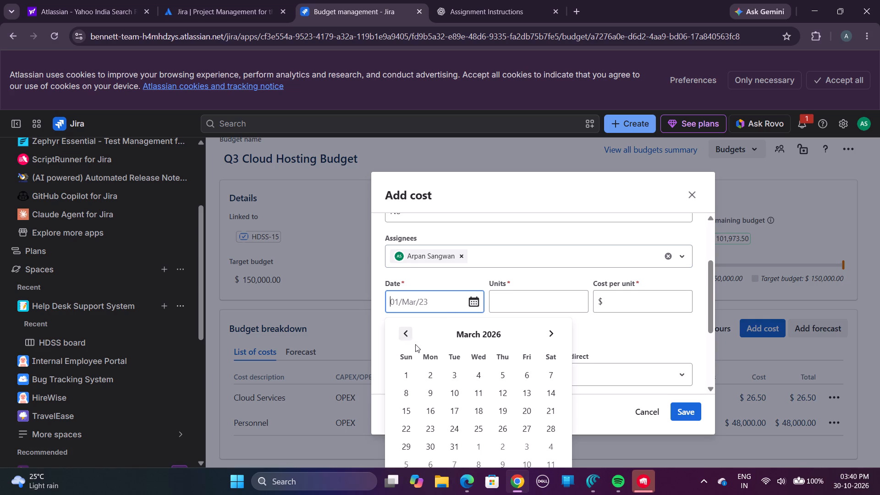
pyautogui.click(508, 434)
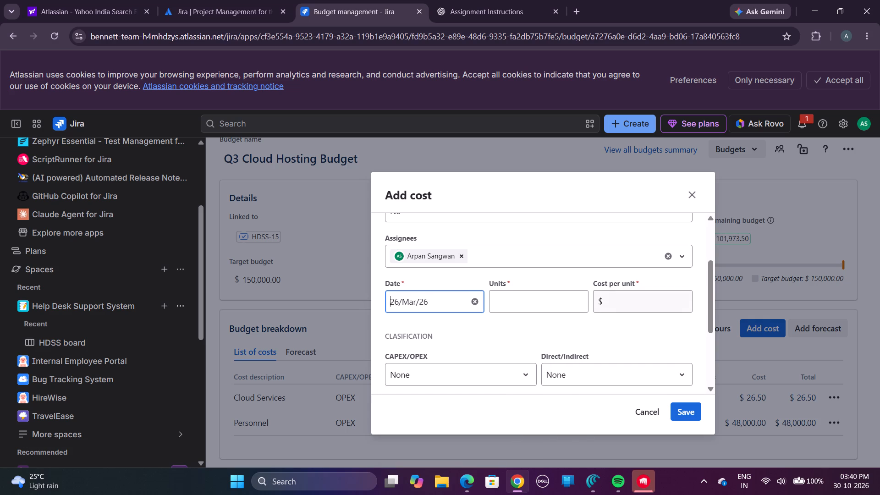
# Using the ChatGPT expense table, set the cost per unit to $15,000 and classify the cost as CAPEX and Direct.
pyautogui.click(506, 16)
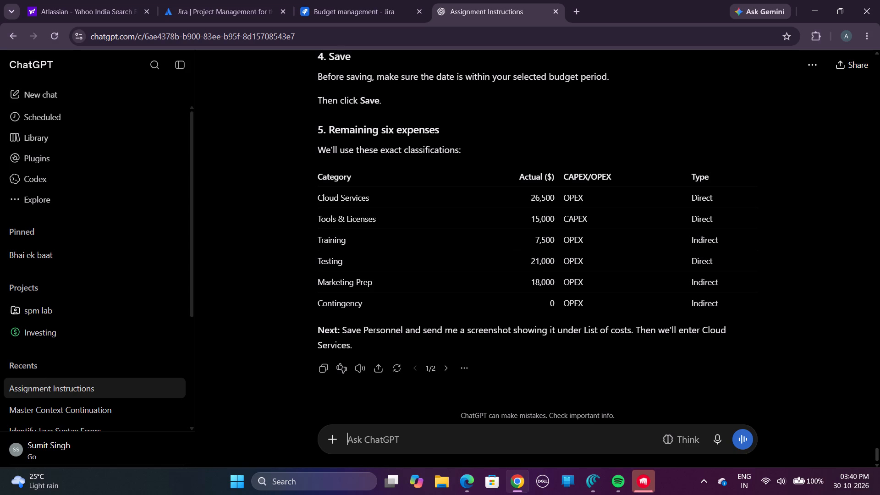
pyautogui.click(340, 0)
pyautogui.click(623, 294)
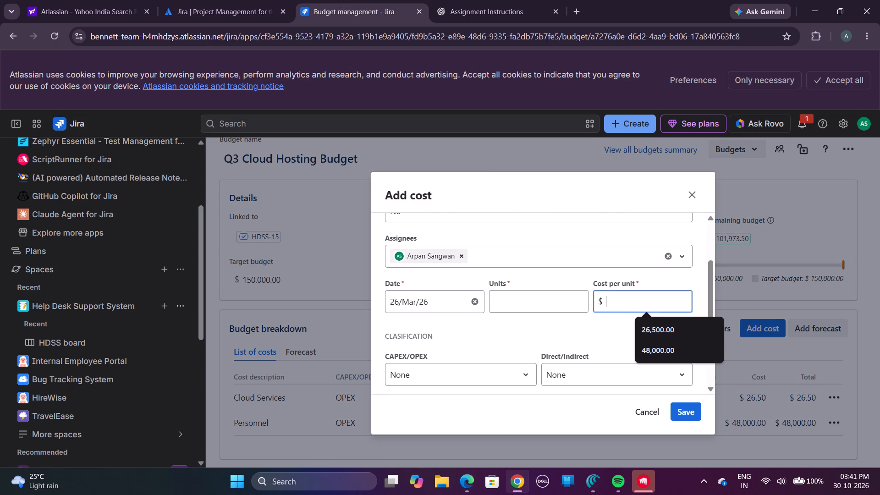
pyautogui.write('15000')
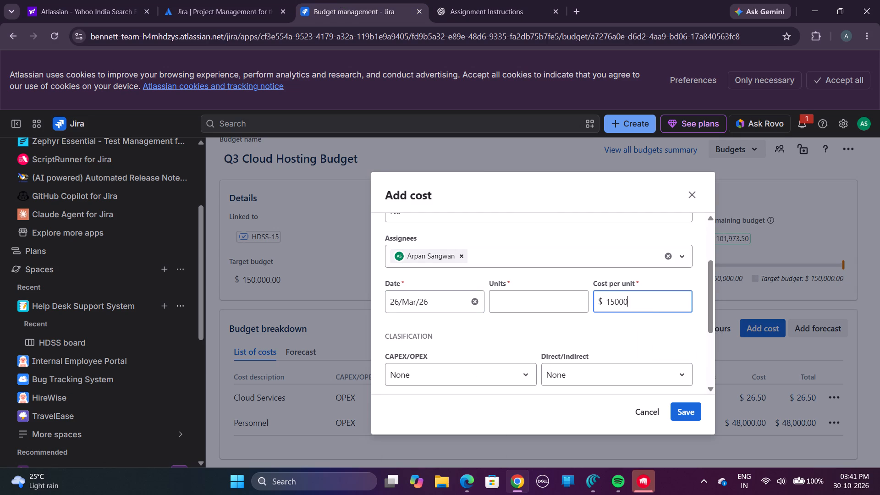
pyautogui.click(488, 382)
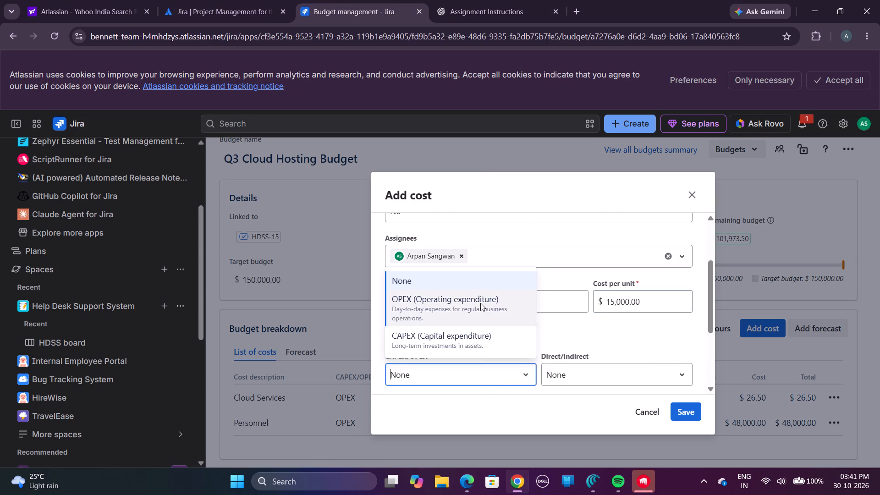
pyautogui.click(476, 335)
pyautogui.click(580, 374)
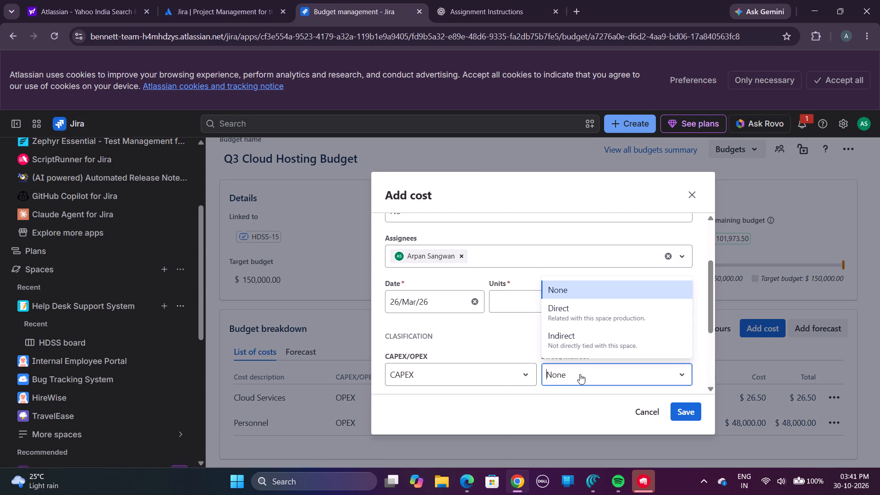
pyautogui.click(588, 313)
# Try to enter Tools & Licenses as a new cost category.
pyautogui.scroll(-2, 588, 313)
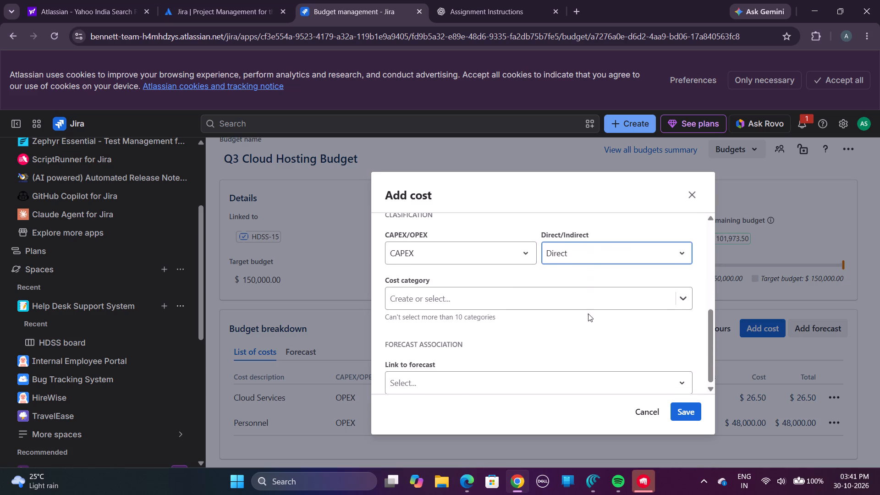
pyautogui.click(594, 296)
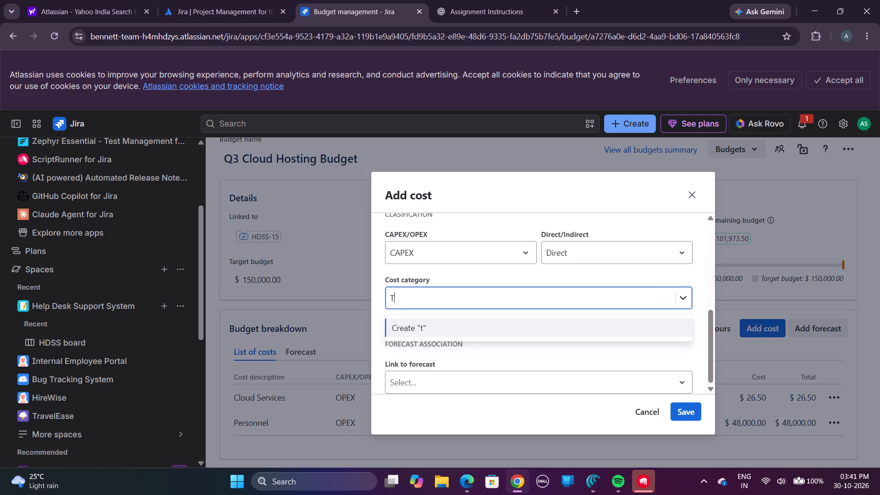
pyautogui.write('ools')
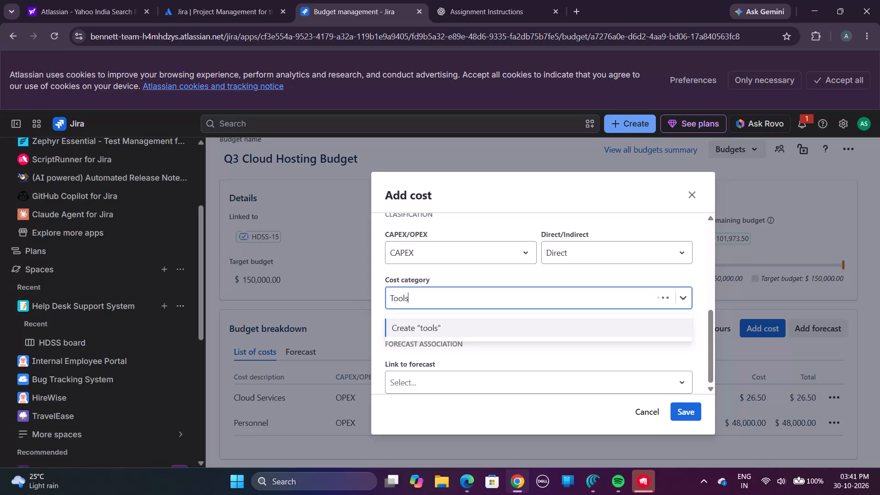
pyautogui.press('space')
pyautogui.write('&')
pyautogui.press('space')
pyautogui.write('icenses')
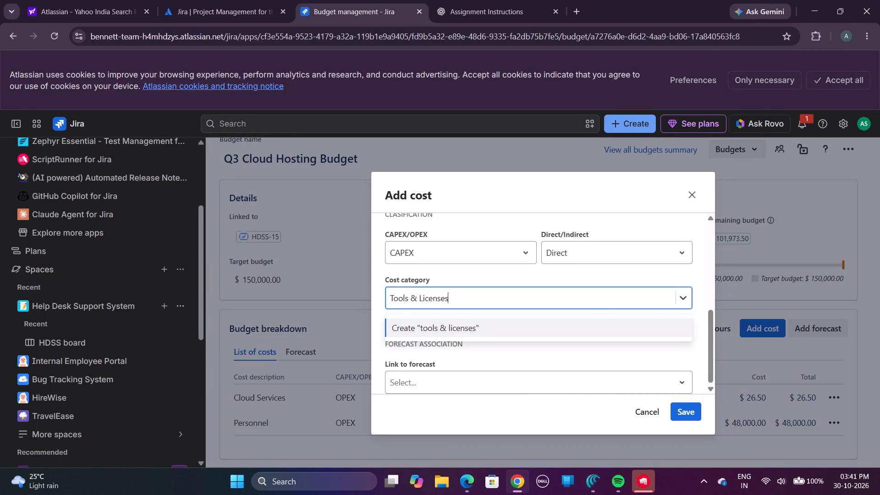
# Link the cost to the Tools & Licenses forecast.
pyautogui.click(565, 381)
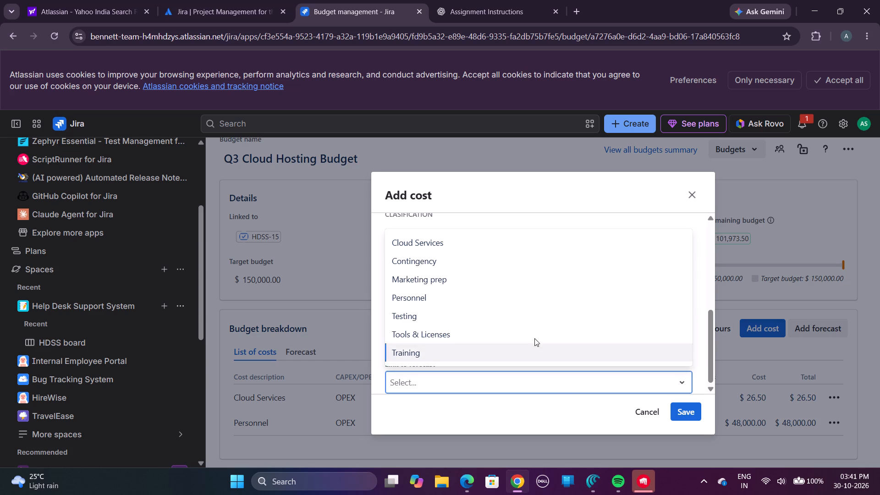
pyautogui.click(512, 324)
pyautogui.scroll(1, 523, 287)
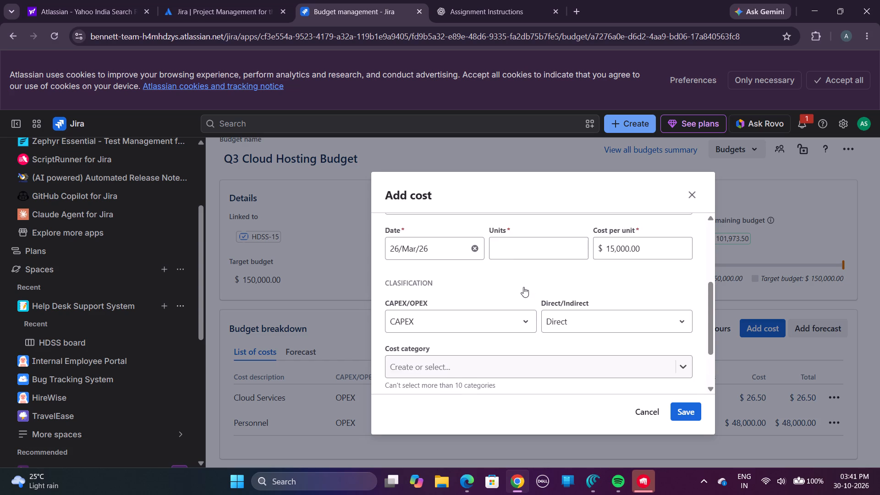
pyautogui.scroll(1, 523, 287)
pyautogui.click(523, 287)
pyautogui.press('1')
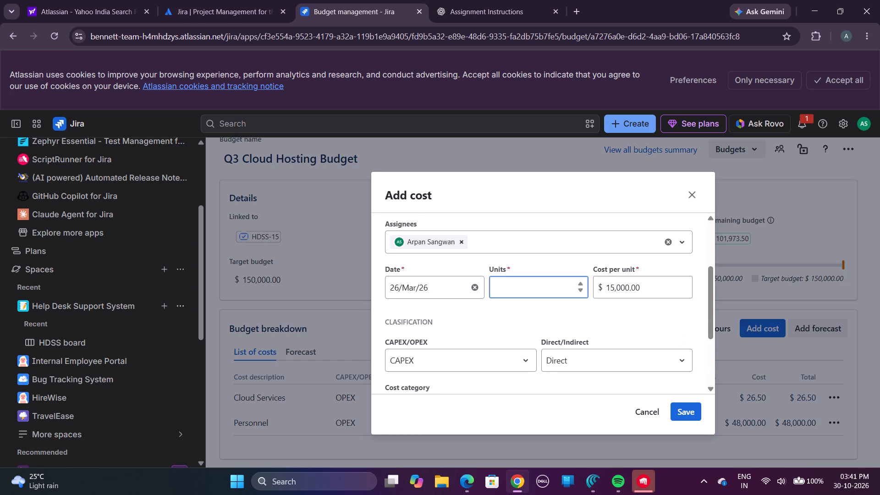
pyautogui.scroll(-1, 523, 287)
pyautogui.press('BackSpace')
pyautogui.press('BackSpace')
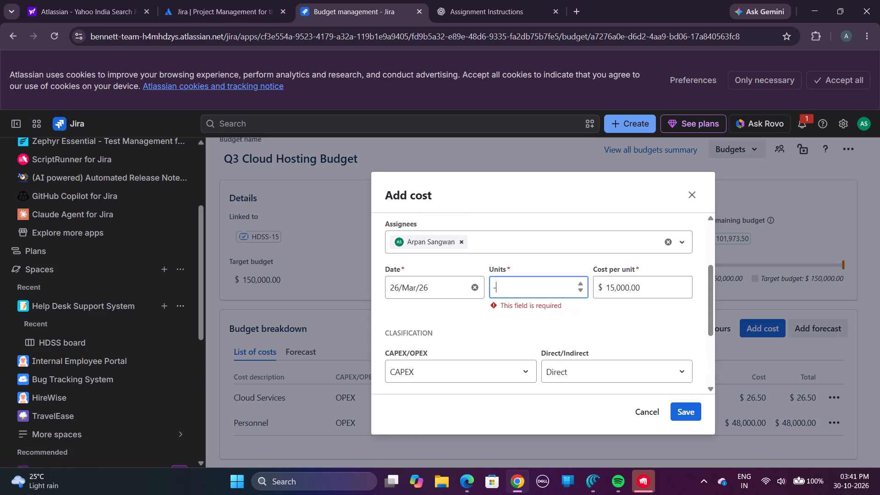
pyautogui.press('BackSpace')
pyautogui.press('1')
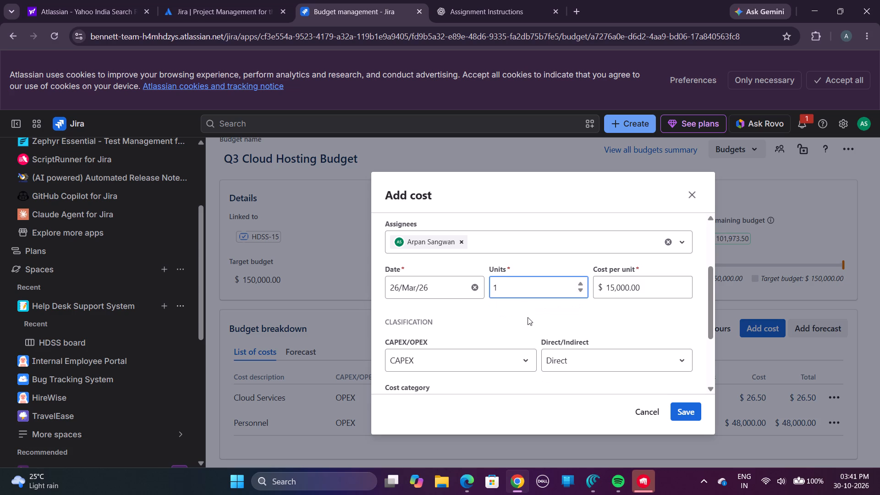
pyautogui.click(528, 319)
pyautogui.scroll(-2, 528, 319)
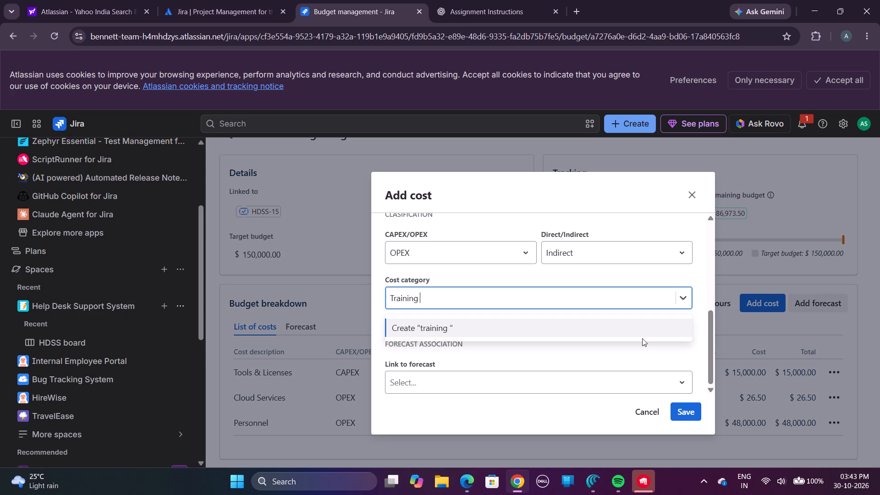
# Link the cost to the Training forecast and save it.
pyautogui.click(635, 380)
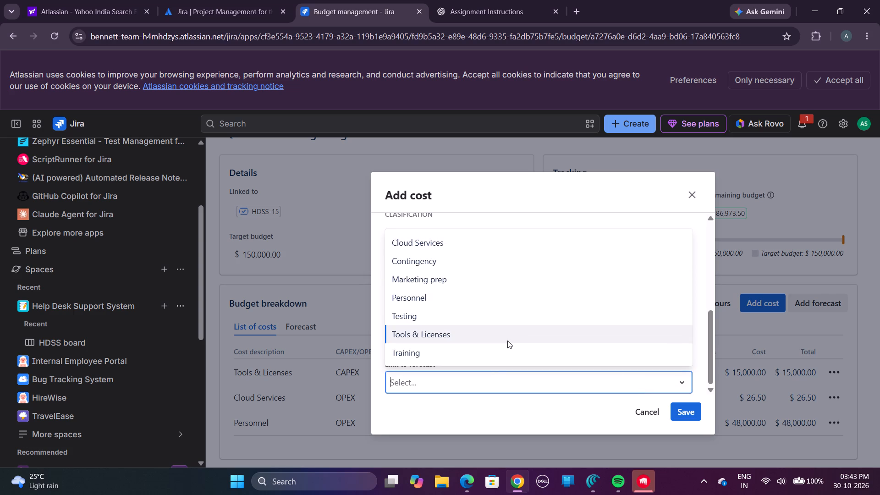
pyautogui.click(497, 357)
pyautogui.click(682, 412)
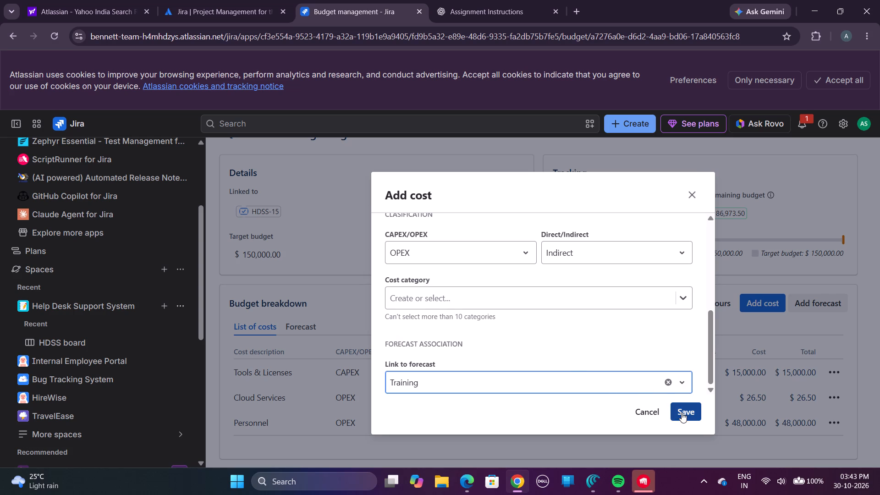
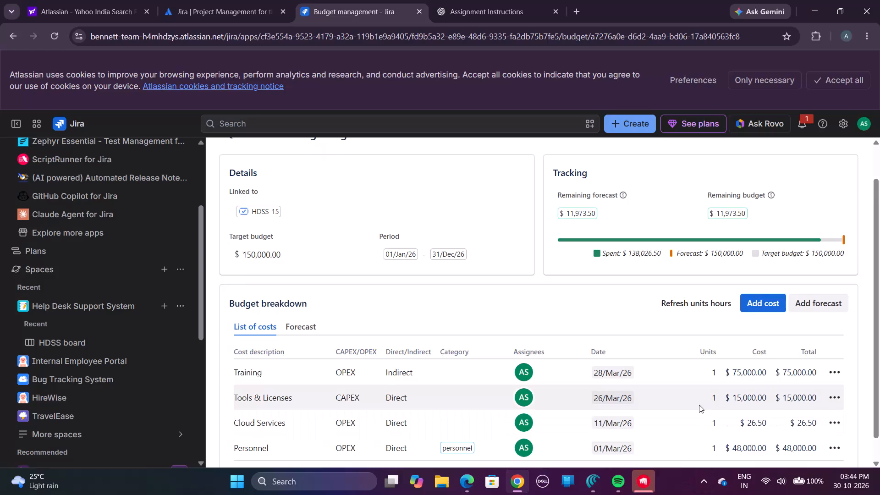
# Start a new cost entry in the budget breakdown of the budget linked to HDSS-15.
pyautogui.scroll(-1, 699, 405)
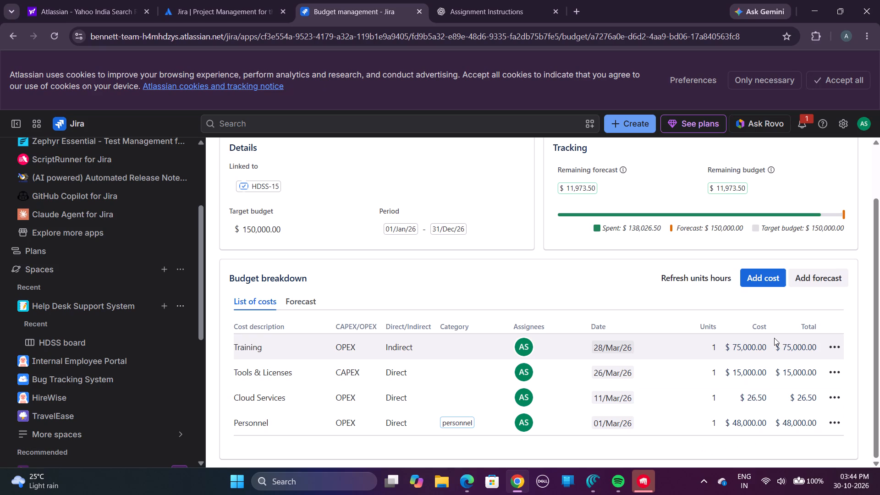
pyautogui.click(773, 275)
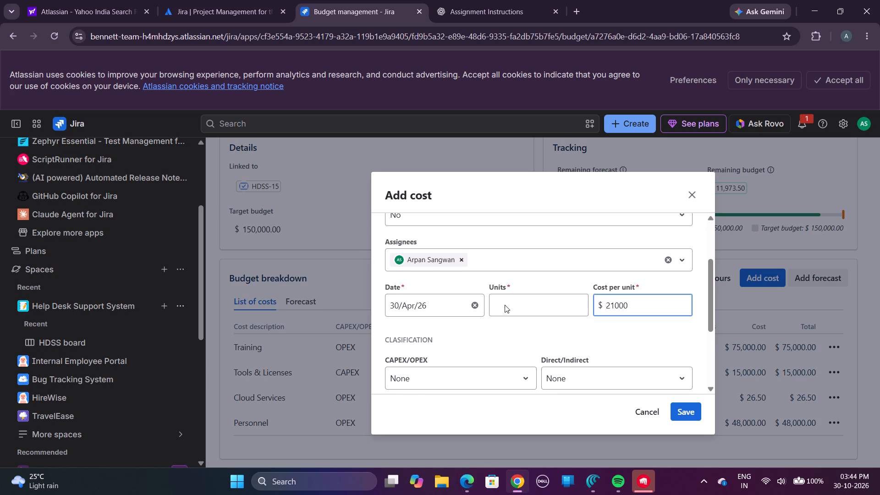
pyautogui.scroll(-1, 505, 305)
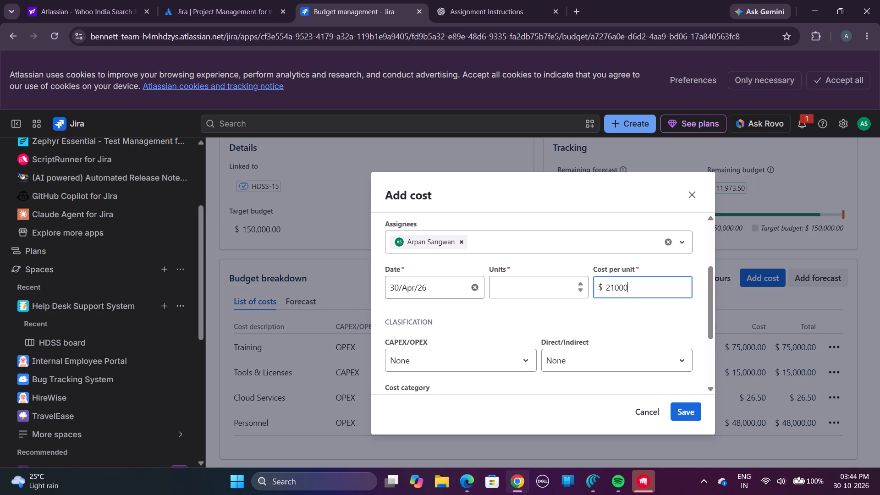
pyautogui.click(254, 9)
pyautogui.click(360, 5)
pyautogui.click(502, 21)
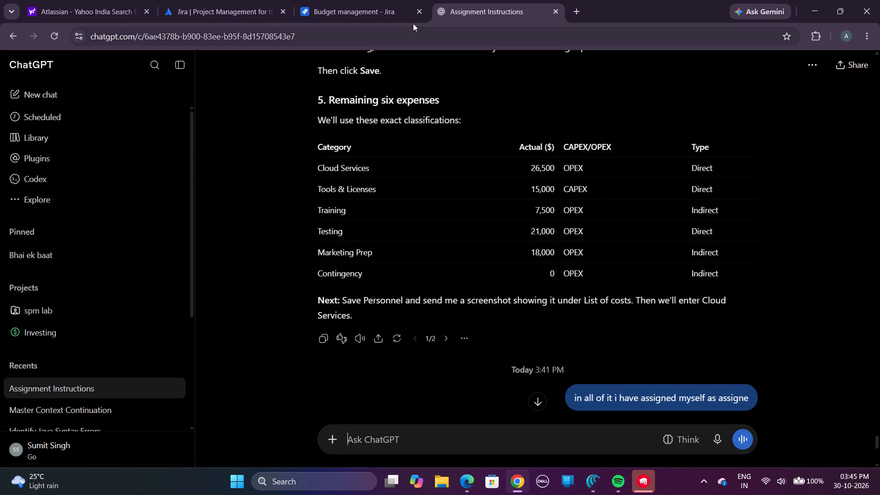
pyautogui.click(342, 0)
pyautogui.click(499, 357)
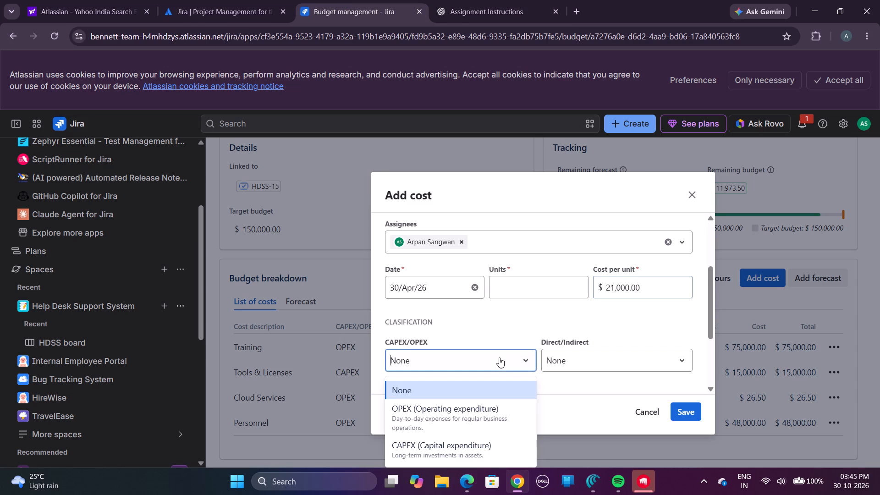
pyautogui.click(482, 410)
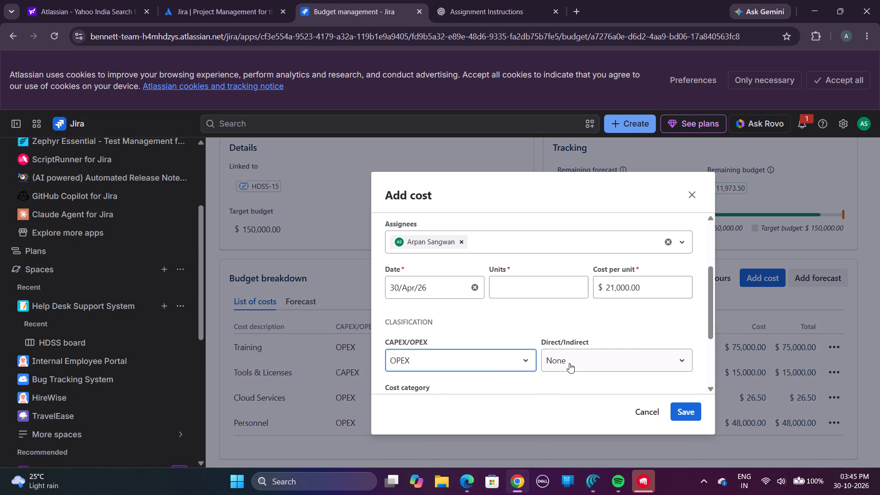
pyautogui.click(569, 363)
pyautogui.click(570, 420)
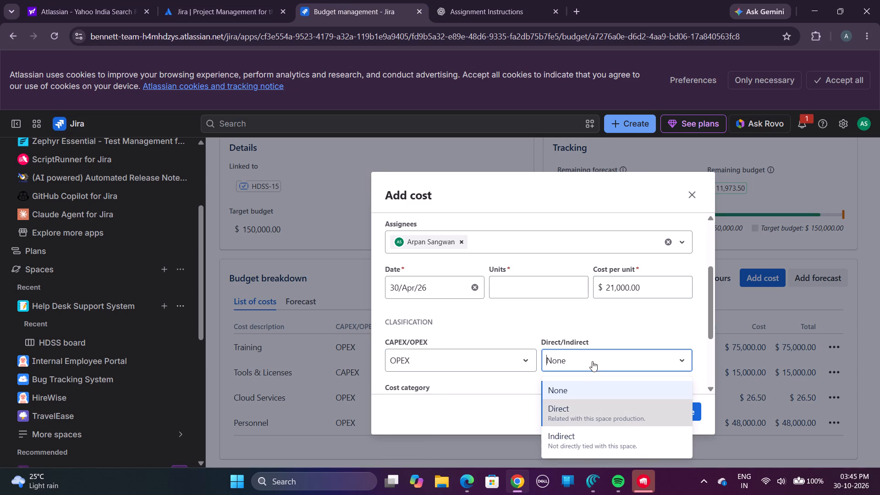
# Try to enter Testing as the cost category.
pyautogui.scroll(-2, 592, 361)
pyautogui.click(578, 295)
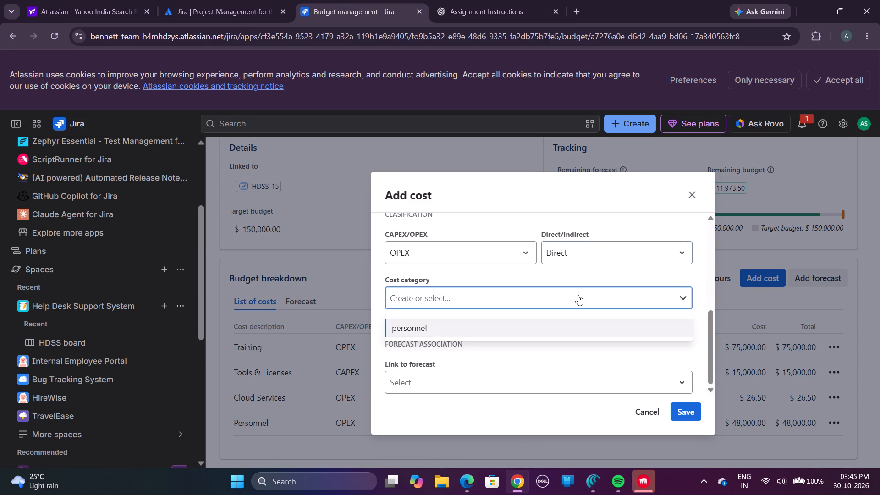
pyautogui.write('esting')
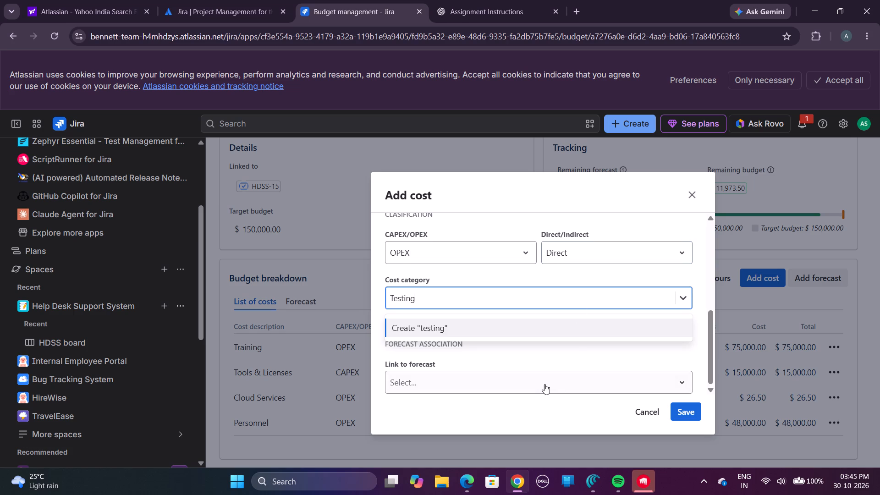
# Link the cost to the Testing forecast.
pyautogui.click(544, 384)
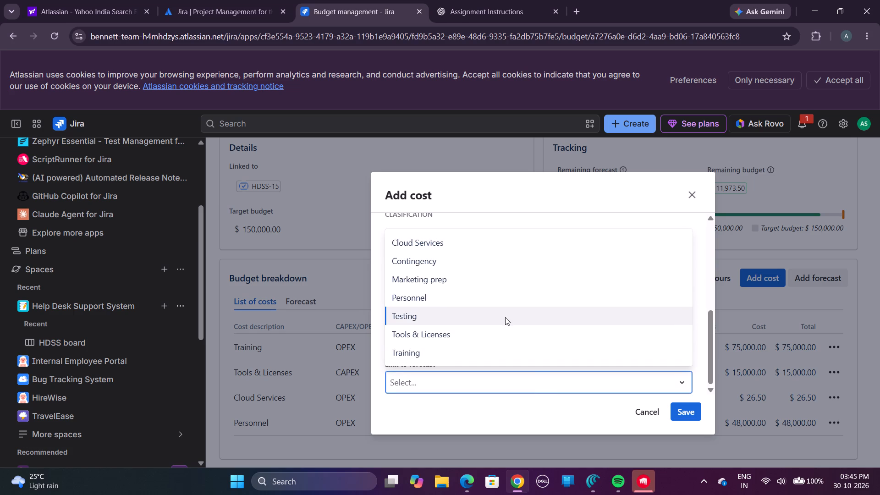
pyautogui.click(505, 317)
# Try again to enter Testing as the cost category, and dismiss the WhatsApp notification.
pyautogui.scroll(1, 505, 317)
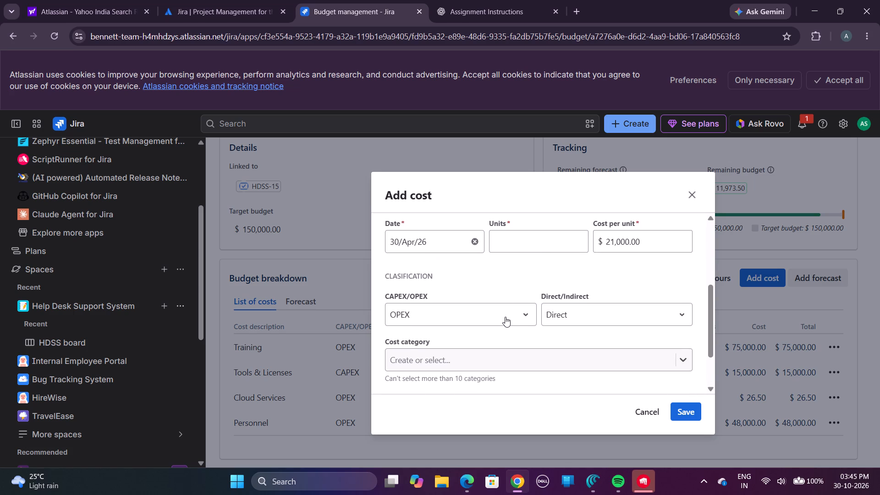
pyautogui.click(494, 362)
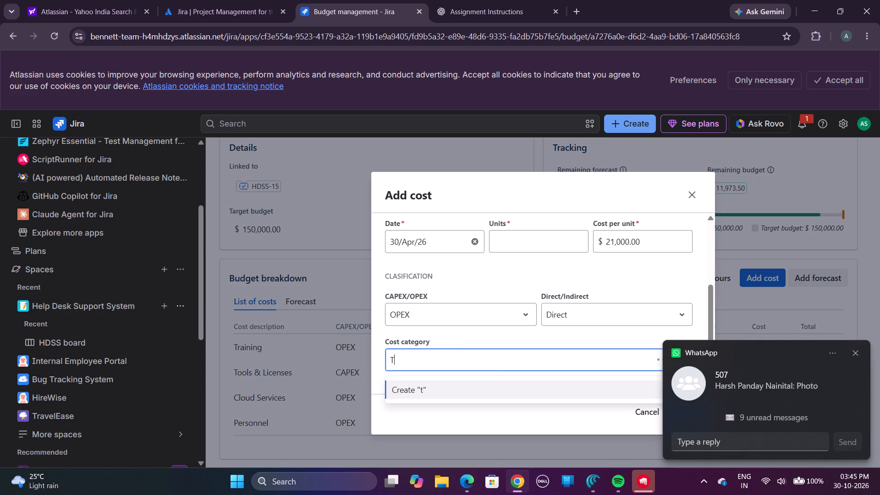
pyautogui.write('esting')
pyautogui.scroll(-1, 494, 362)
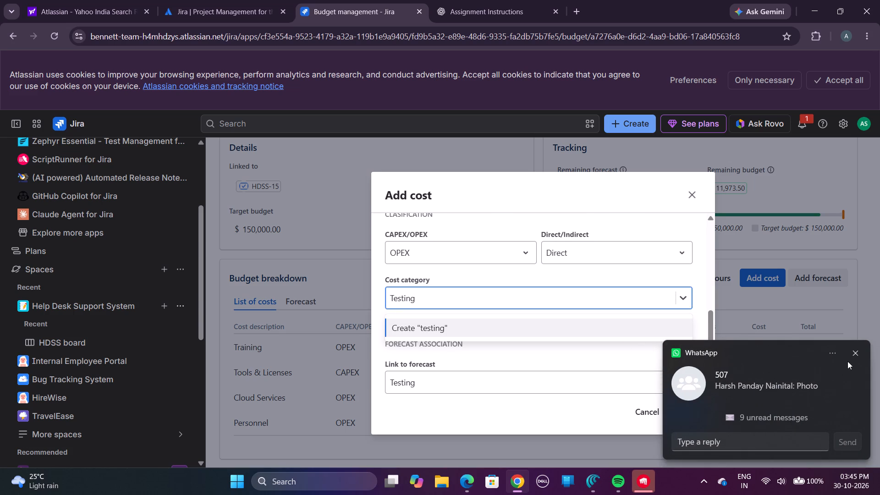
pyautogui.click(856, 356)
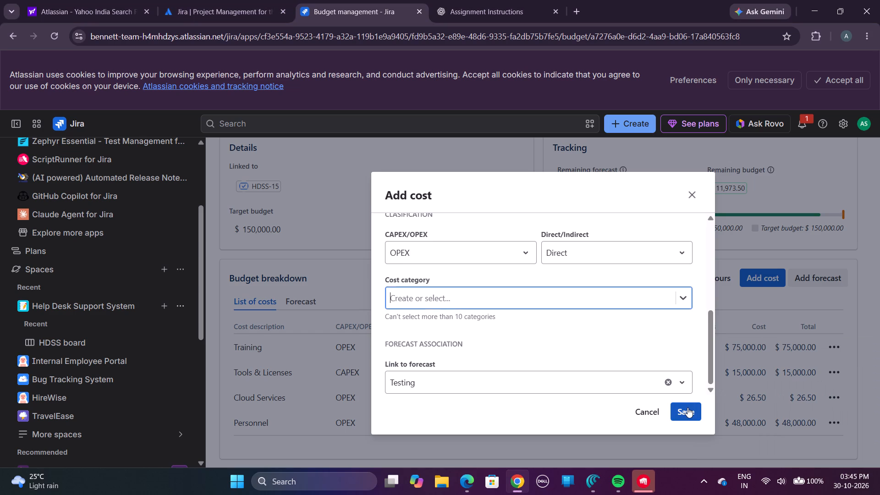
# Set the Testing cost's units to 1 and save the cost.
pyautogui.click(687, 407)
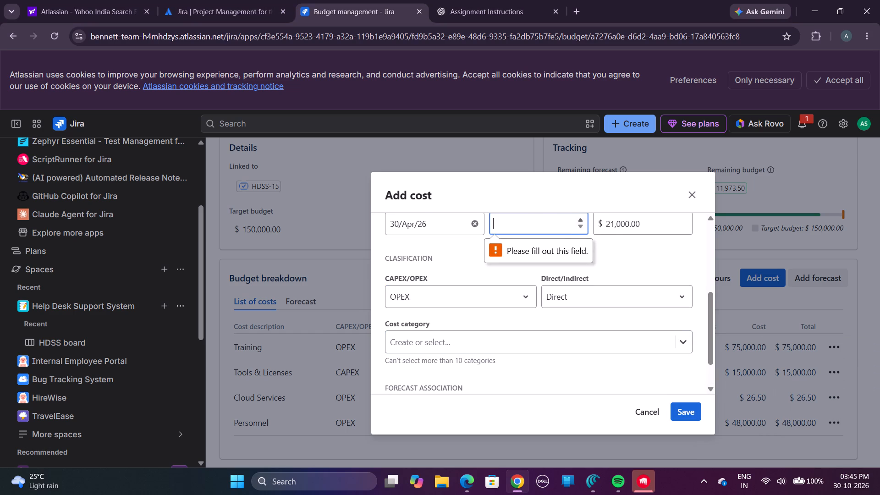
pyautogui.press('1')
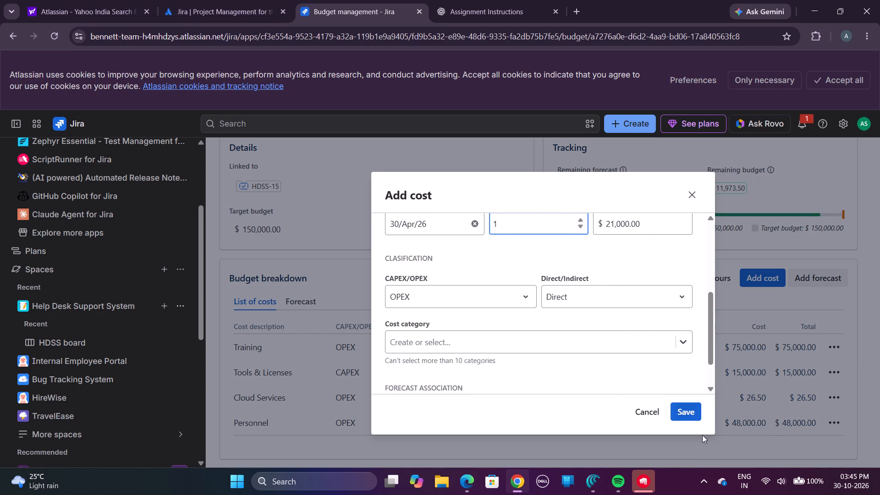
pyautogui.click(687, 409)
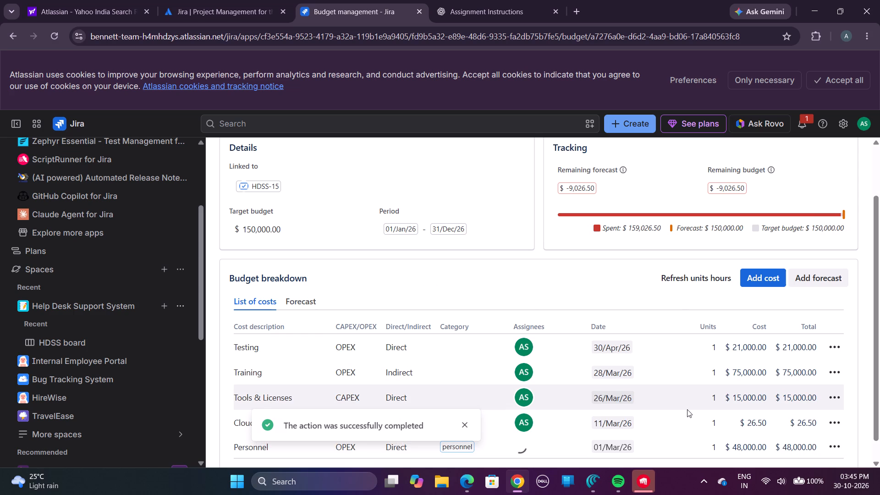
# Review the Q3 Cloud Hosting Budget's tracking figures against the amounts in its list of costs.
pyautogui.scroll(-2, 678, 375)
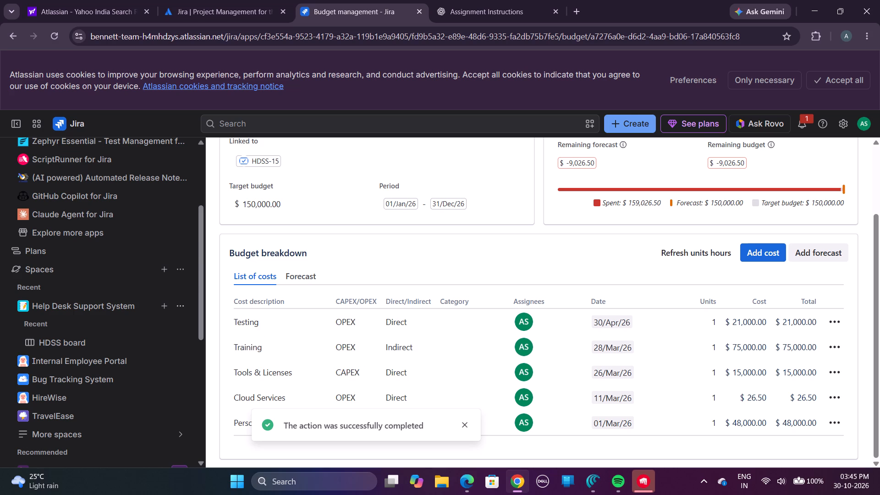
pyautogui.scroll(3, 644, 201)
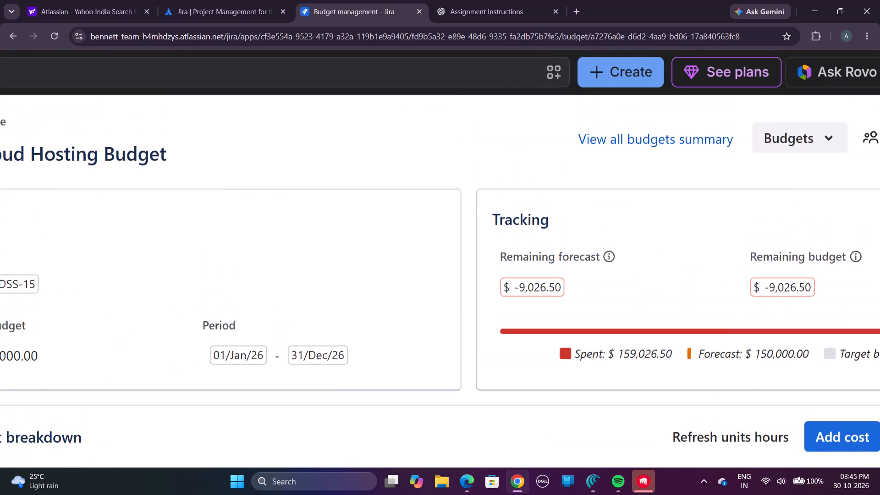
pyautogui.scroll(1, 644, 201)
pyautogui.hscroll(-4, 644, 201)
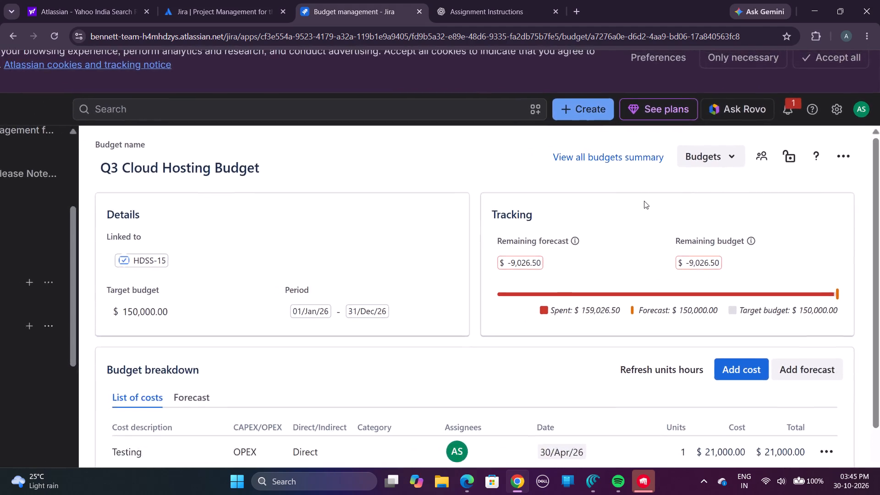
pyautogui.scroll(-3, 644, 201)
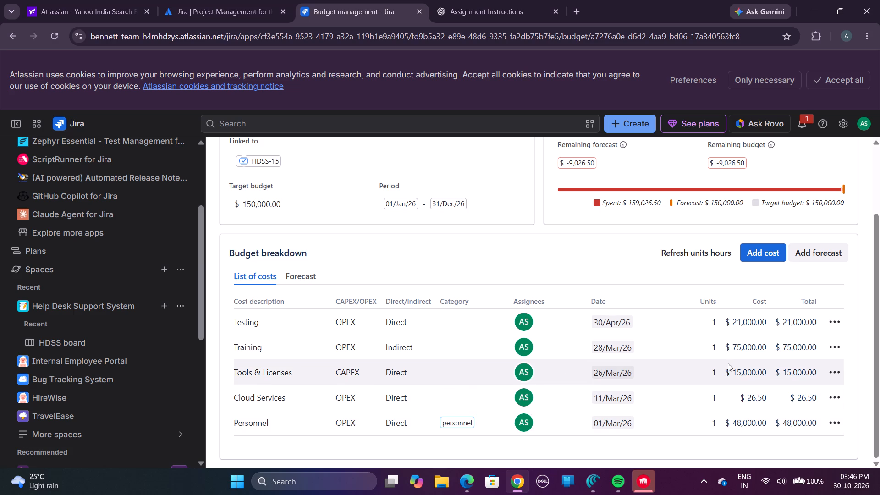
pyautogui.scroll(2, 655, 289)
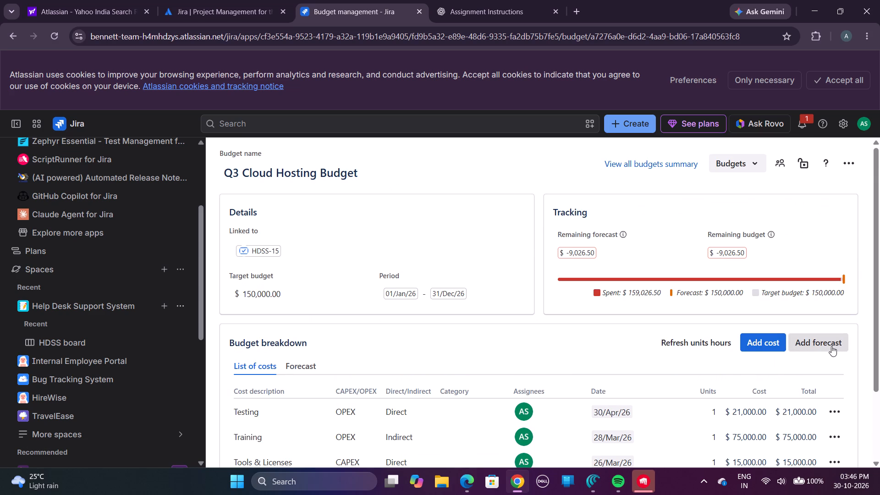
pyautogui.scroll(-2, 830, 346)
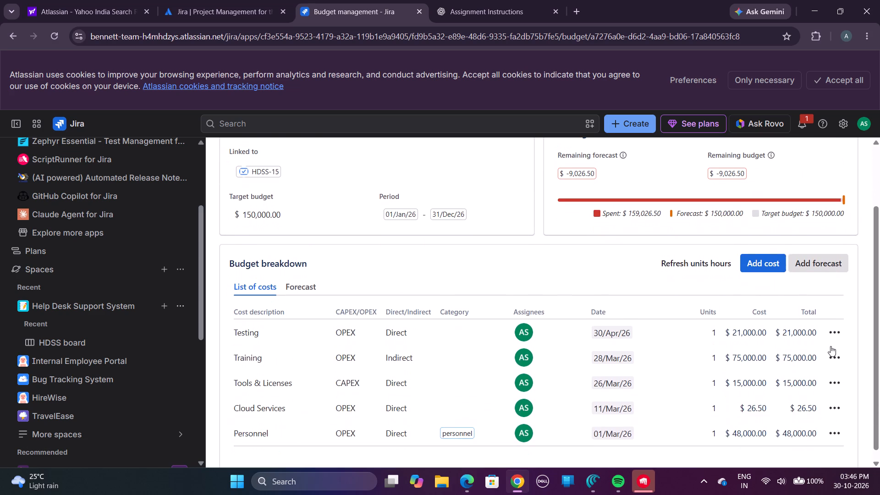
pyautogui.scroll(-1, 830, 346)
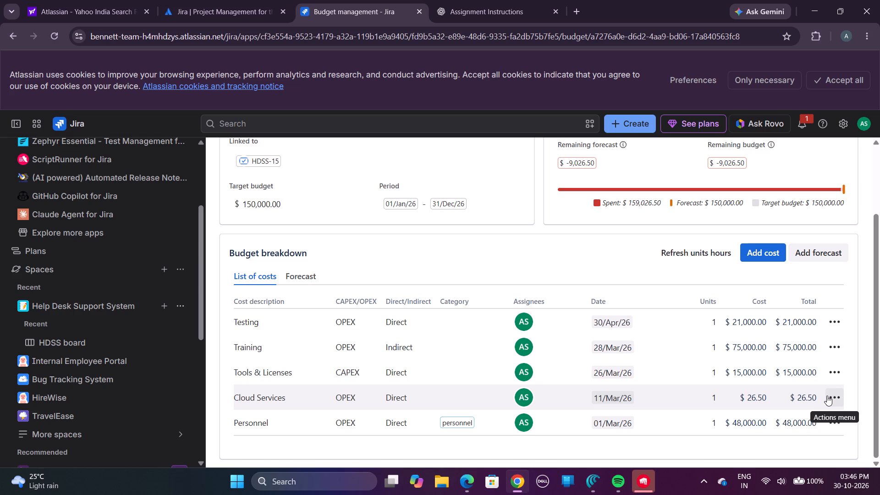
# Check the Training amount in the ChatGPT assignment instructions, set the Training cost per unit to 7500, and save it.
pyautogui.click(834, 346)
pyautogui.click(825, 369)
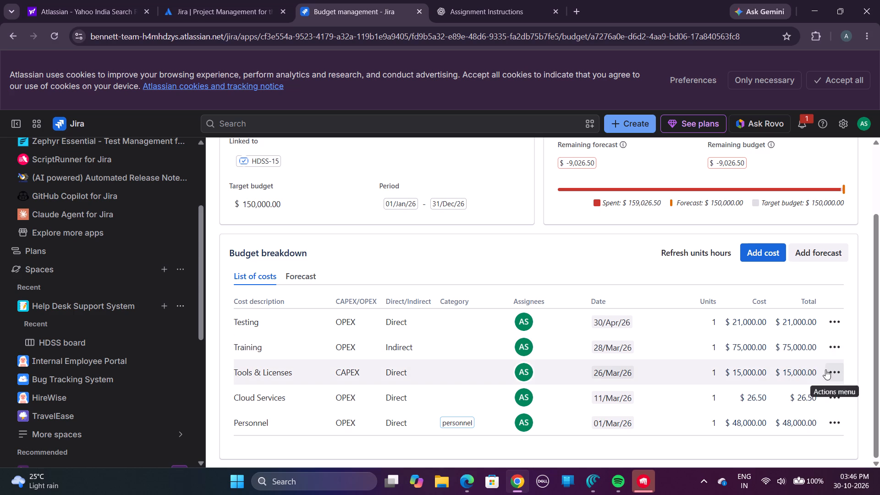
pyautogui.scroll(-1, 585, 342)
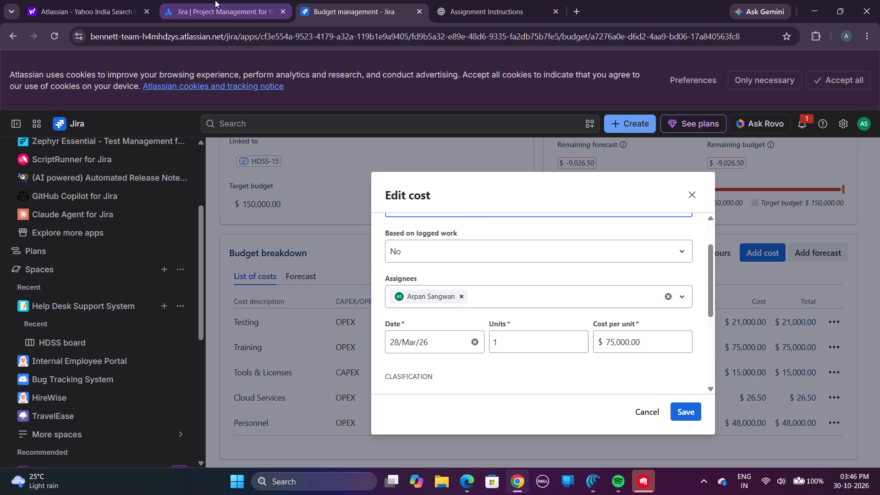
pyautogui.click(458, 15)
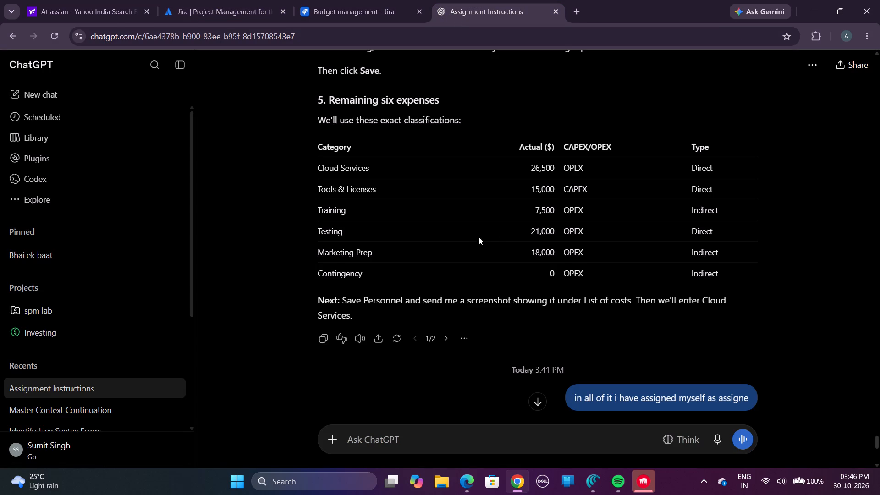
pyautogui.click(231, 0)
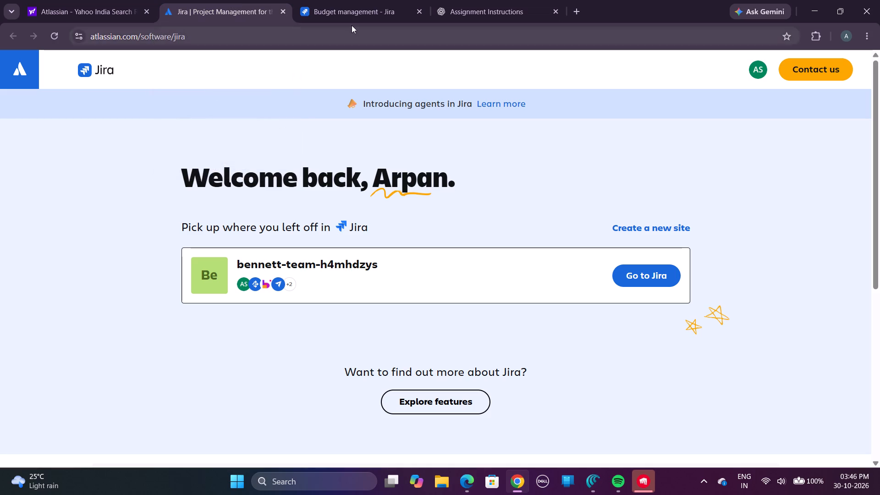
pyautogui.click(352, 16)
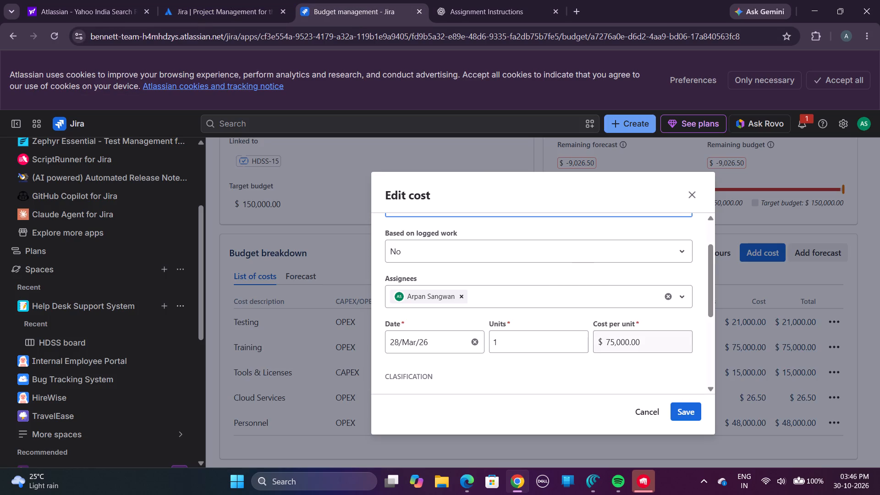
pyautogui.click(642, 342)
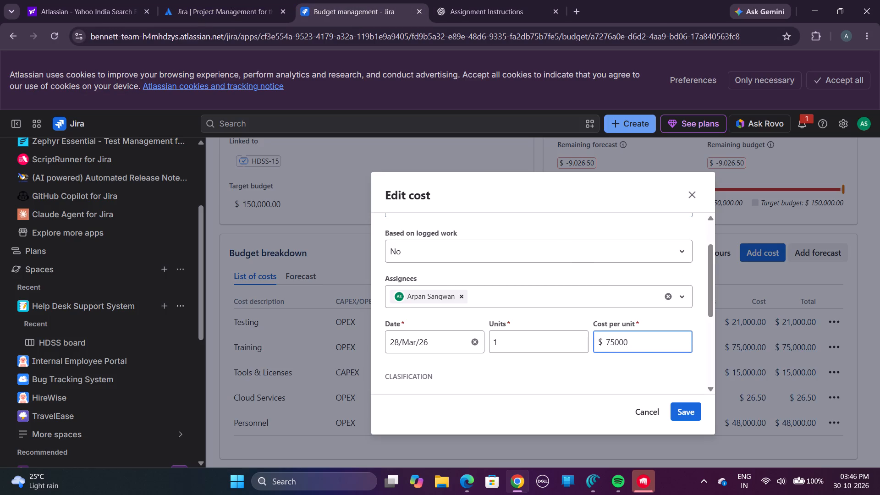
pyautogui.press('BackSpace')
pyautogui.click(687, 414)
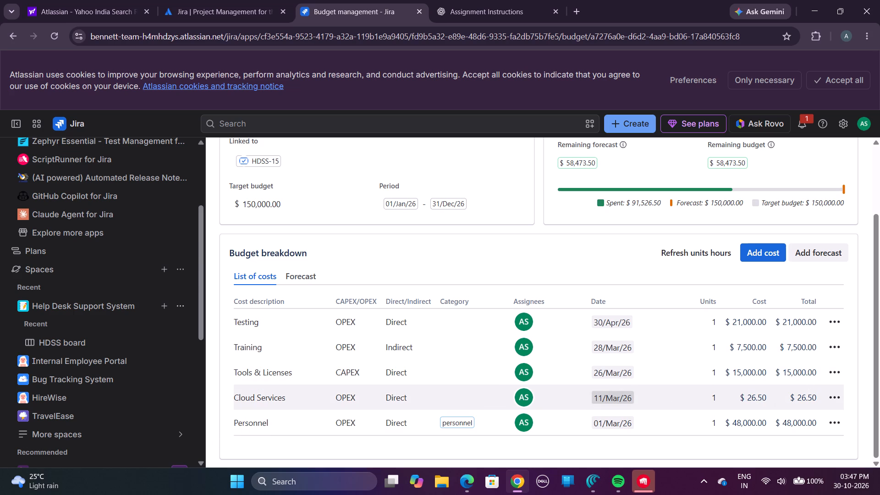
# Check the Cloud Services amount in the ChatGPT assignment instructions, set that cost's cost per unit to 26500, and save it.
pyautogui.click(483, 18)
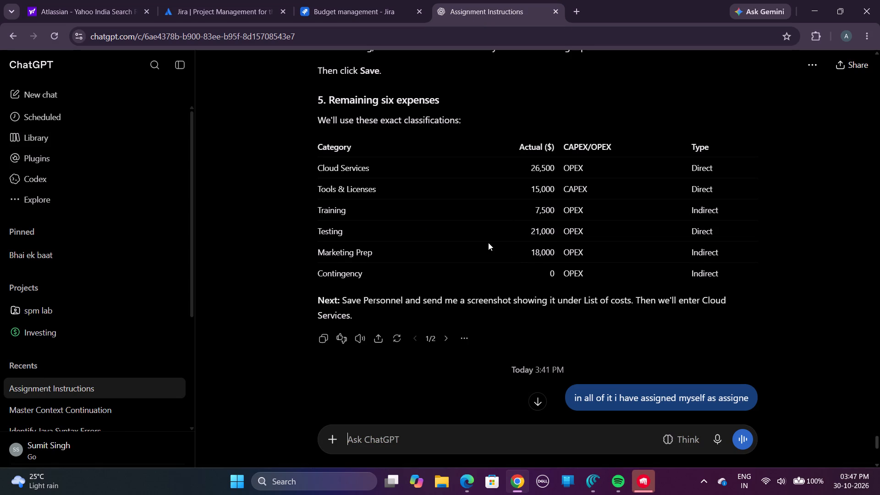
pyautogui.click(327, 5)
pyautogui.click(832, 392)
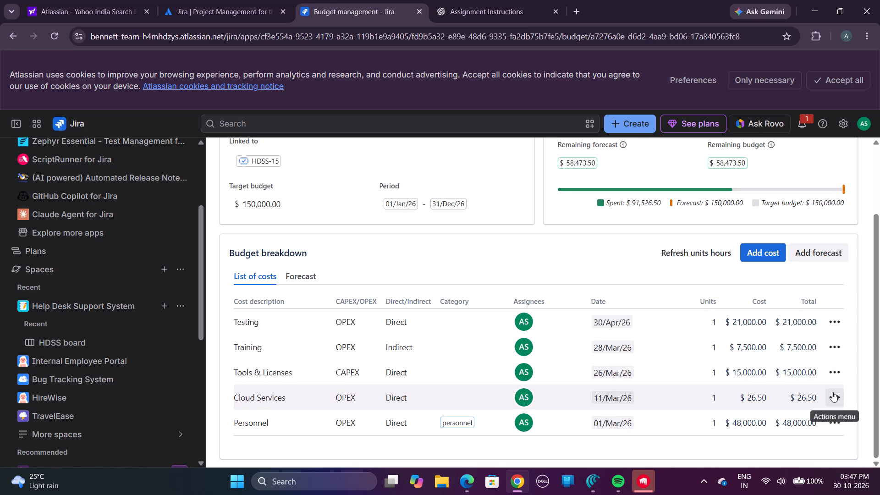
pyautogui.click(824, 325)
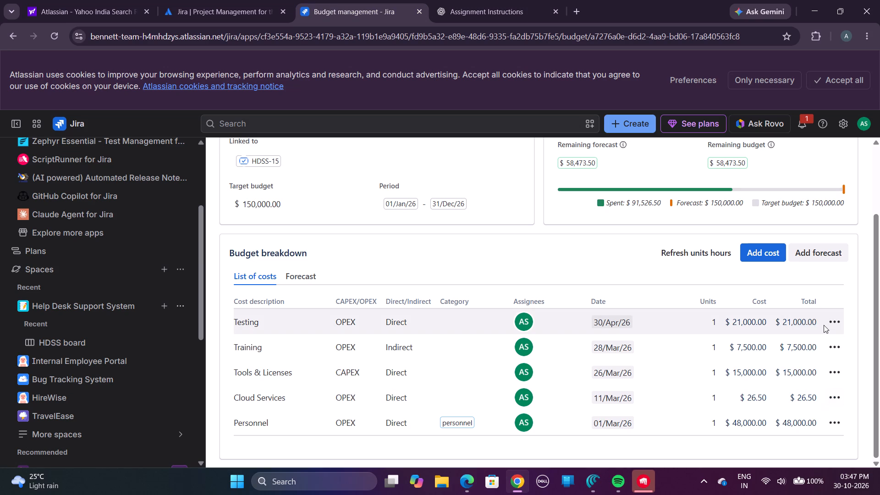
pyautogui.scroll(-1, 643, 327)
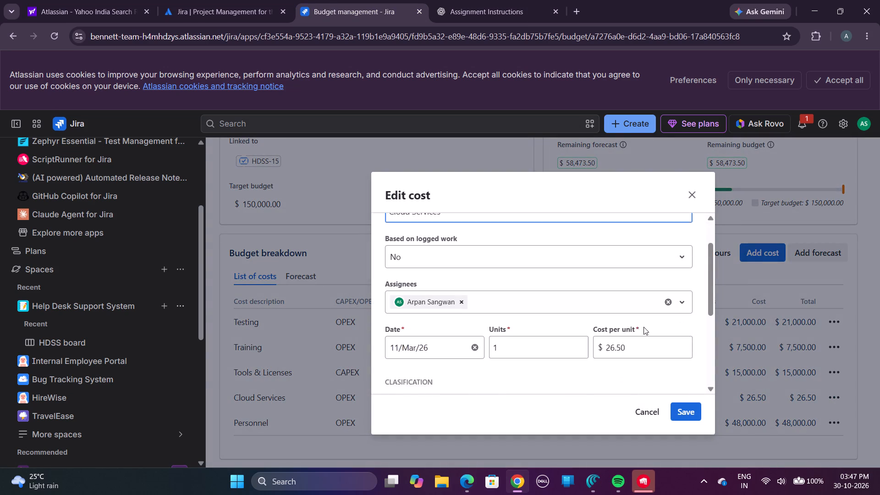
pyautogui.scroll(-1, 643, 327)
pyautogui.click(638, 333)
pyautogui.press('BackSpace')
pyautogui.press('BackSpace')
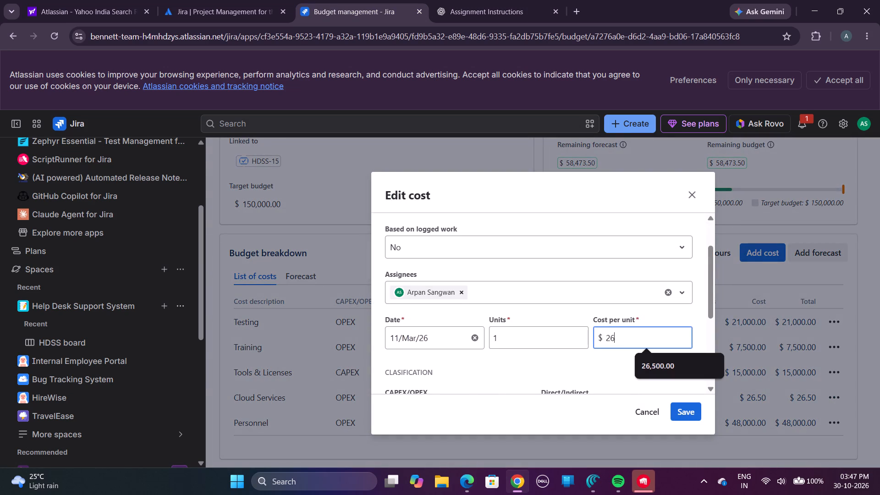
pyautogui.click(666, 367)
pyautogui.press('BackSpace')
pyautogui.press('BackSpace')
pyautogui.press('BackSpace')
pyautogui.press('BackSpace')
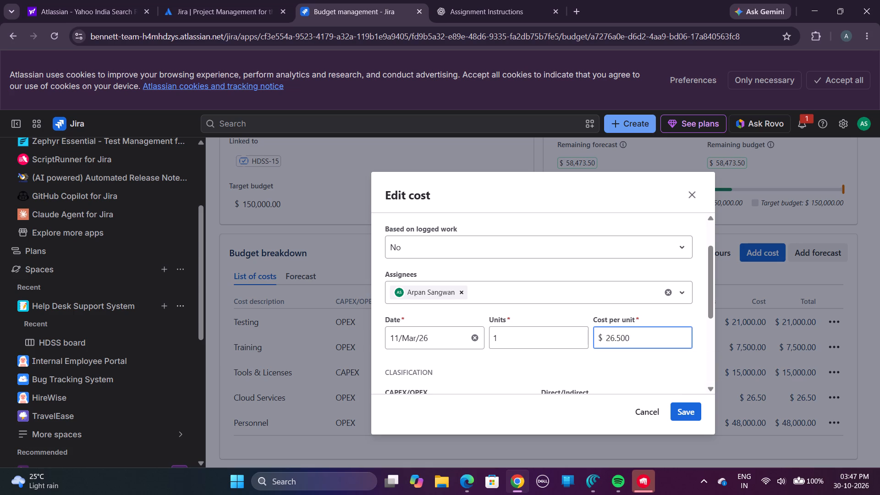
pyautogui.press('BackSpace')
pyautogui.press('BackSpace')
pyautogui.write('500')
pyautogui.click(696, 416)
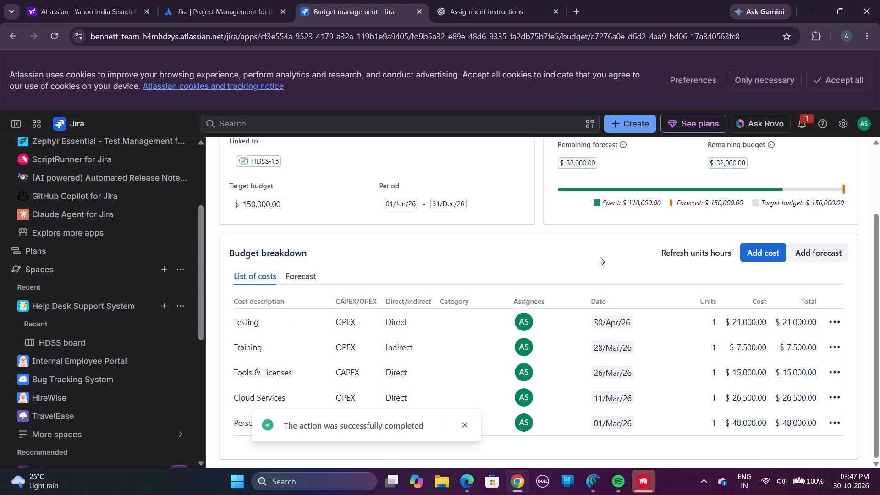
# Compare the budget's list of costs and tracking figures with the expense table in the ChatGPT assignment instructions.
pyautogui.scroll(1, 464, 396)
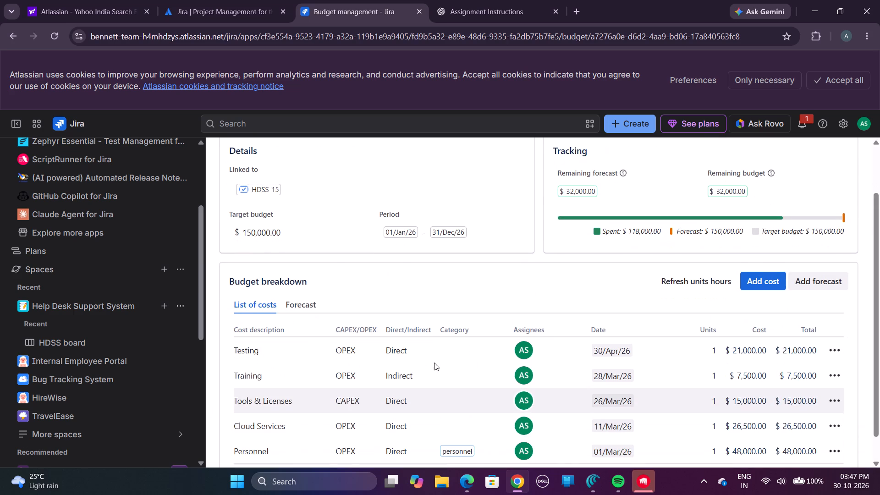
pyautogui.scroll(-1, 422, 454)
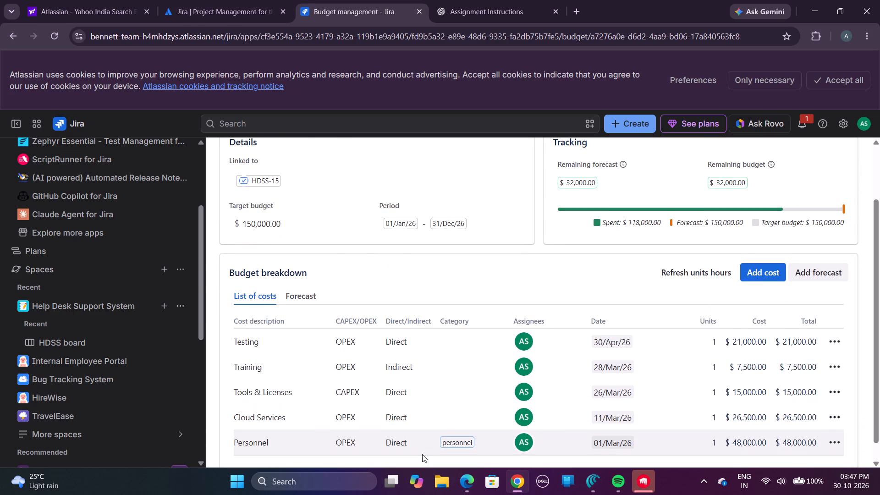
pyautogui.scroll(-1, 422, 454)
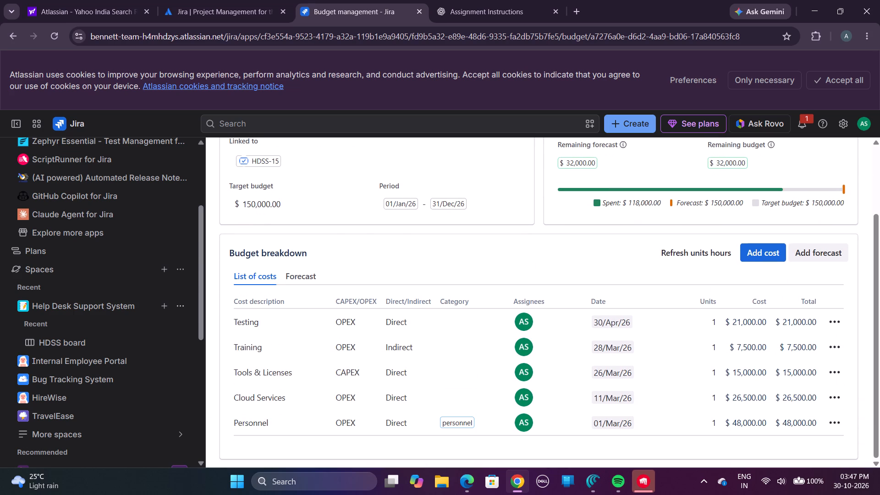
pyautogui.click(474, 22)
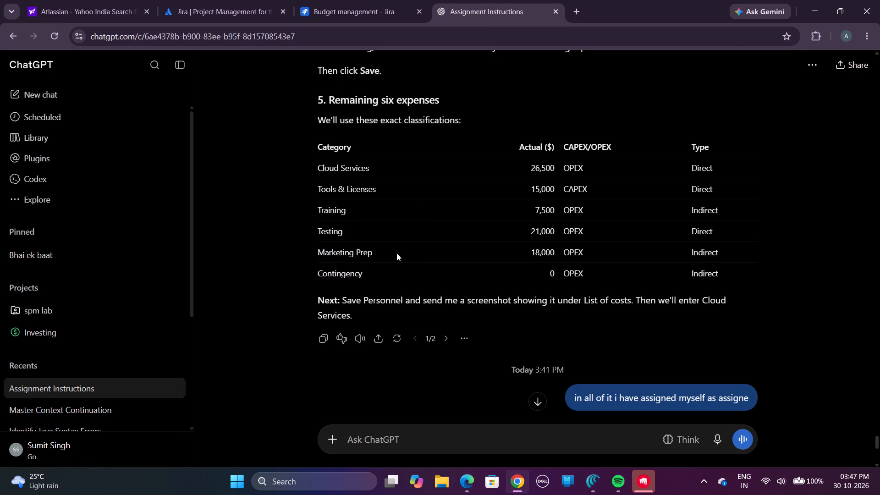
pyautogui.click(325, 5)
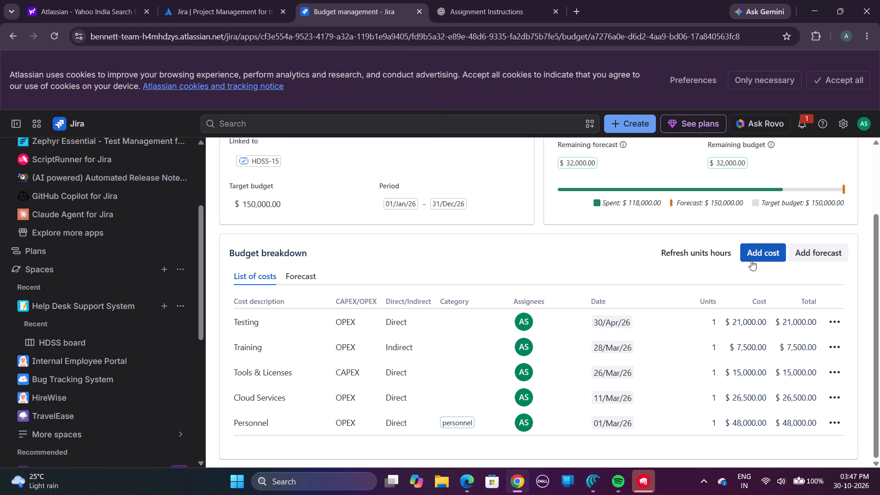
# Start a new cost in the budget described as Marketing Prep and assign it to the same team member (AS) as the other costs.
pyautogui.click(758, 253)
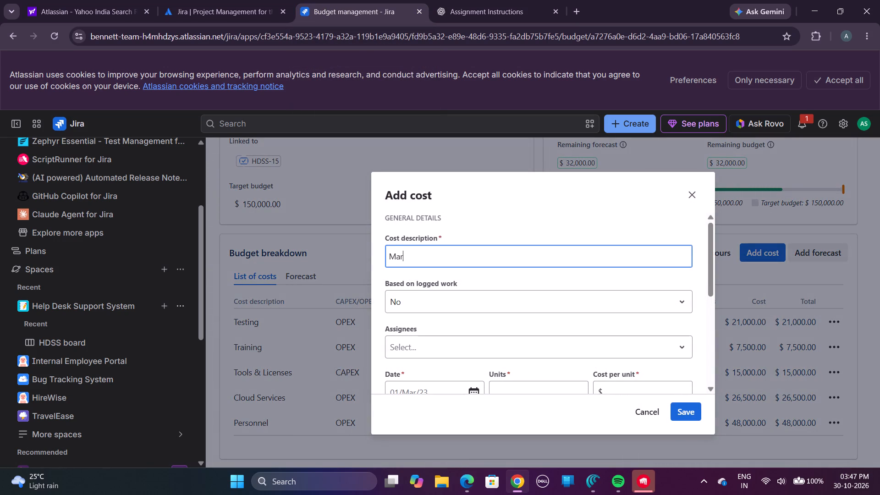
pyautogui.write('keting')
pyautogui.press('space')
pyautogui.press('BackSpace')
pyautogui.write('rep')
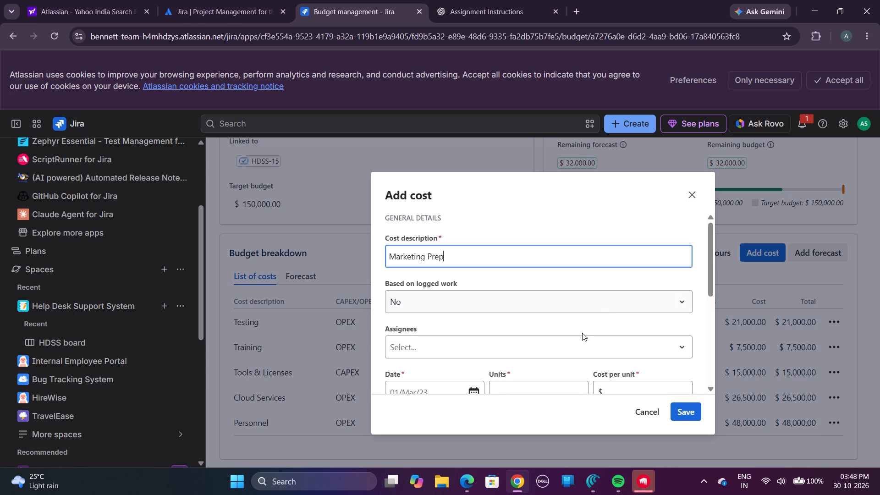
pyautogui.click(570, 345)
pyautogui.click(538, 376)
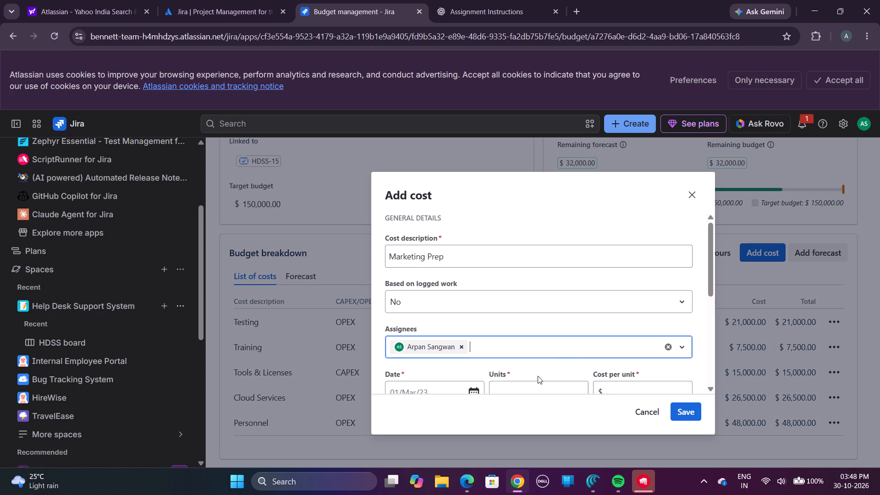
# Set the Marketing Prep cost's date to 31/Mar/26, its units to 1 and its cost per unit to 18000.
pyautogui.scroll(-1, 538, 371)
pyautogui.click(445, 344)
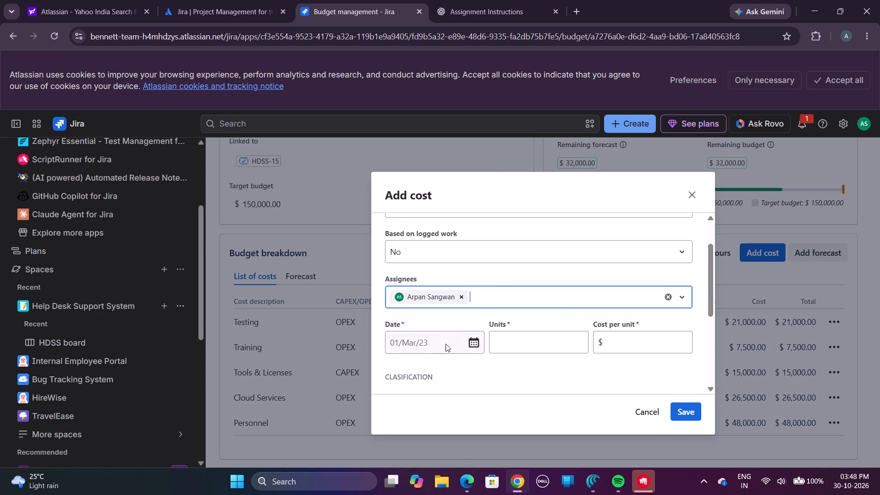
pyautogui.tripleClick(405, 171)
pyautogui.click(405, 171)
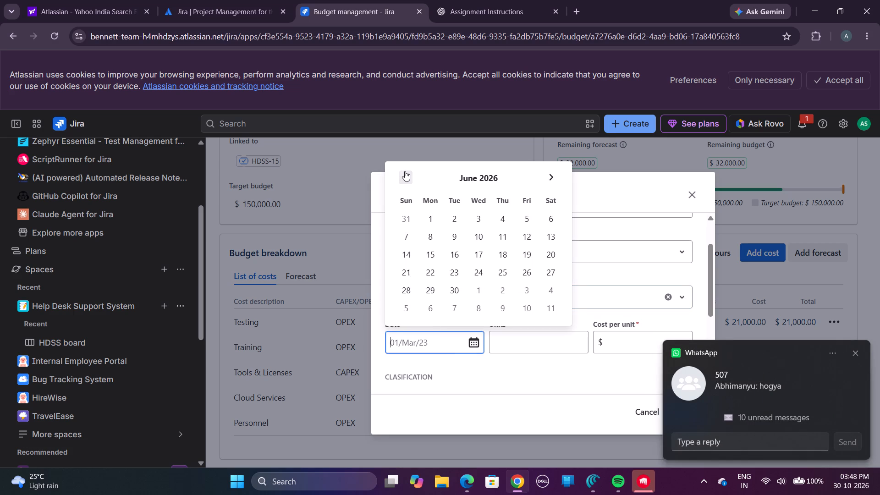
pyautogui.doubleClick(405, 171)
pyautogui.click(405, 171)
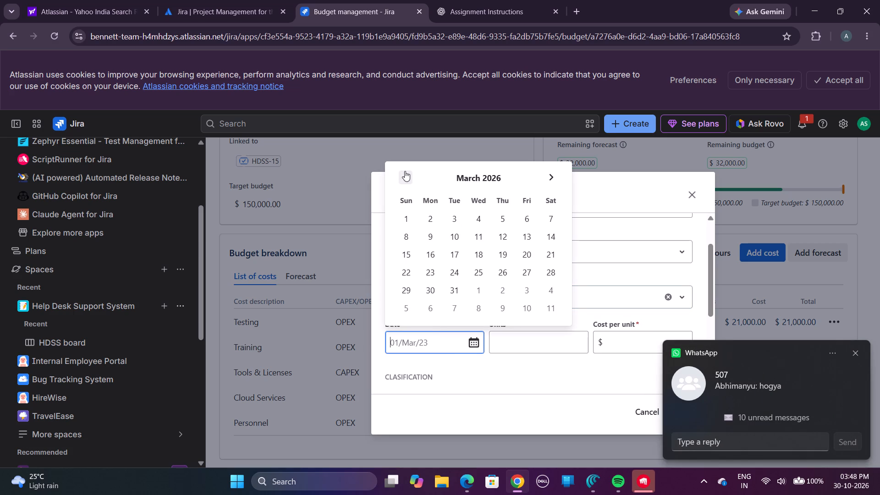
pyautogui.click(458, 293)
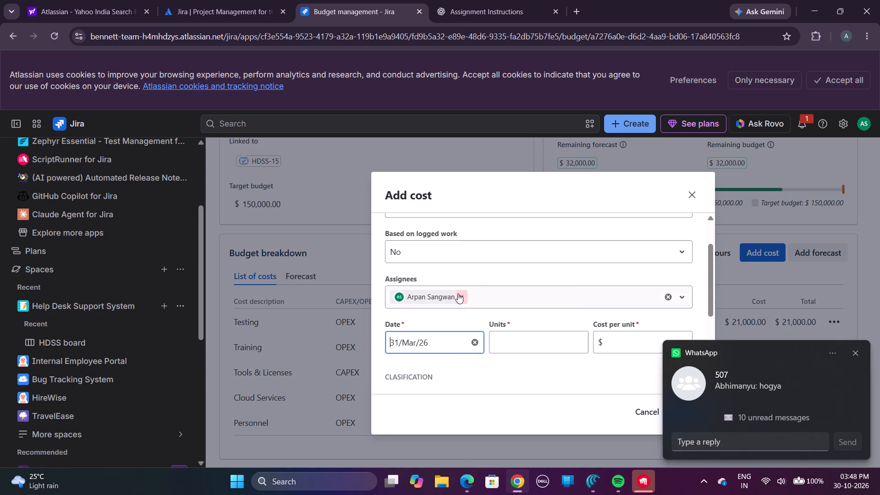
pyautogui.click(518, 341)
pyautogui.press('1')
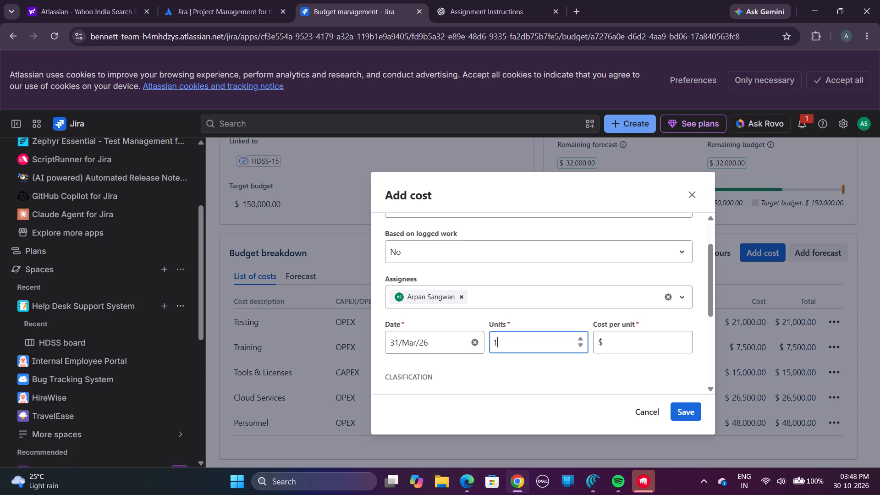
pyautogui.click(616, 353)
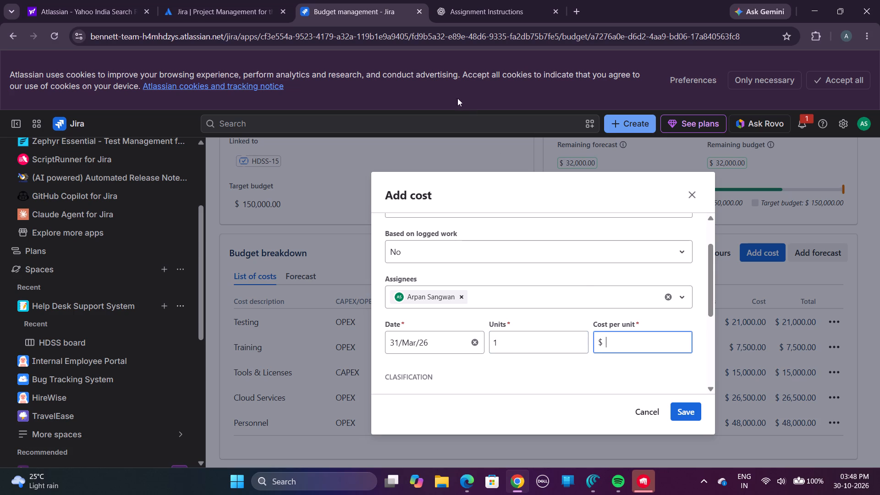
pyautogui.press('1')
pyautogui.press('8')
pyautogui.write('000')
# Classify the Marketing Prep cost as OPEX and save it.
pyautogui.scroll(-1, 568, 323)
pyautogui.click(528, 345)
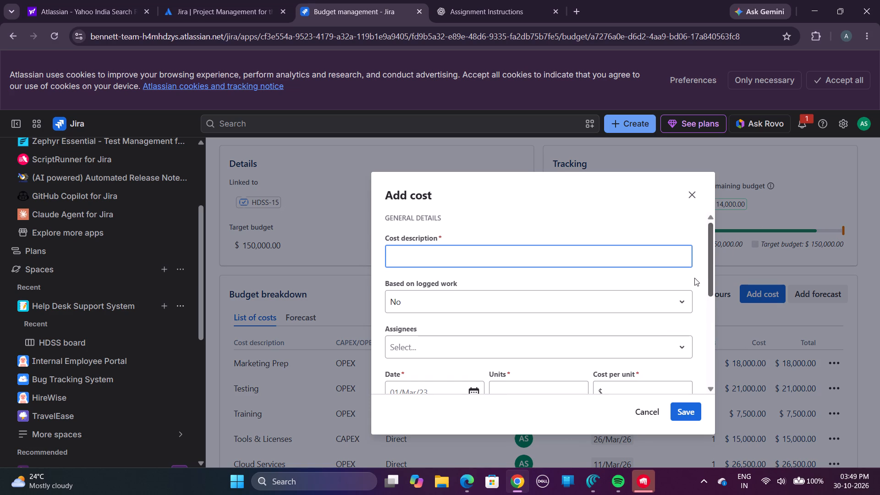
pyautogui.click(651, 263)
pyautogui.hotkey('ctrl', 'v')
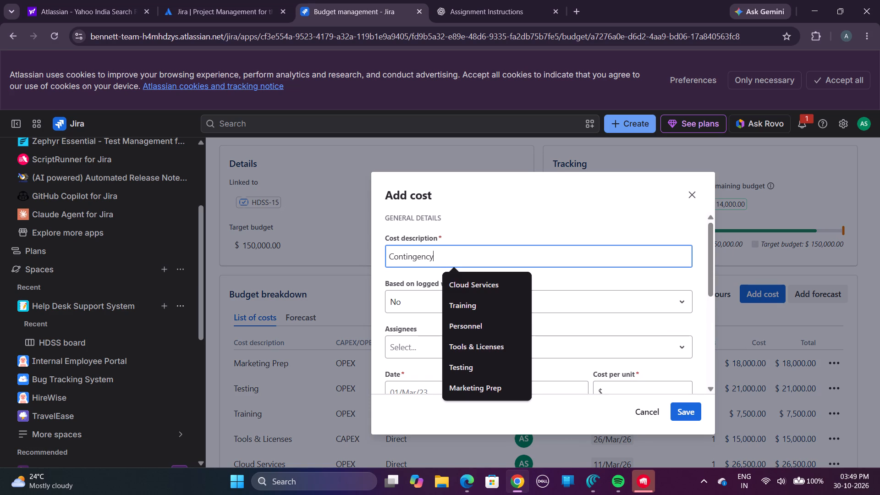
pyautogui.click(604, 349)
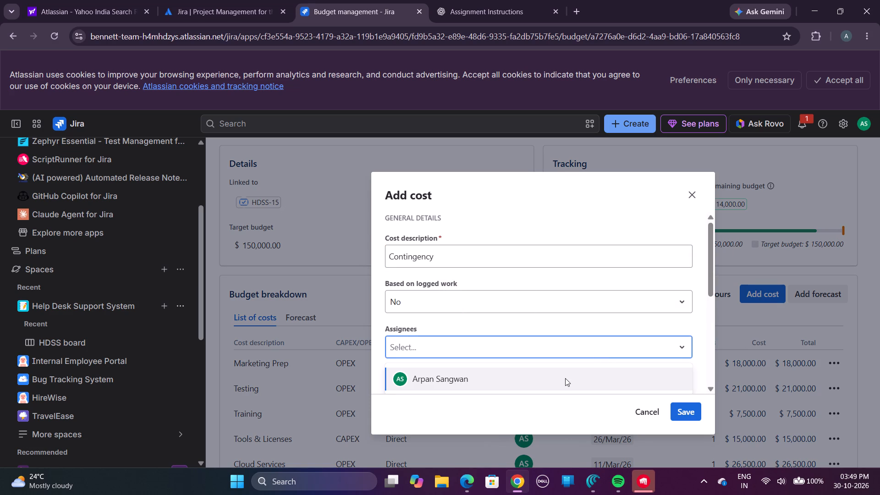
pyautogui.click(565, 378)
# Date the Contingency cost 15/Apr/26 and set it to 1 unit at $0 per unit.
pyautogui.scroll(-1, 555, 340)
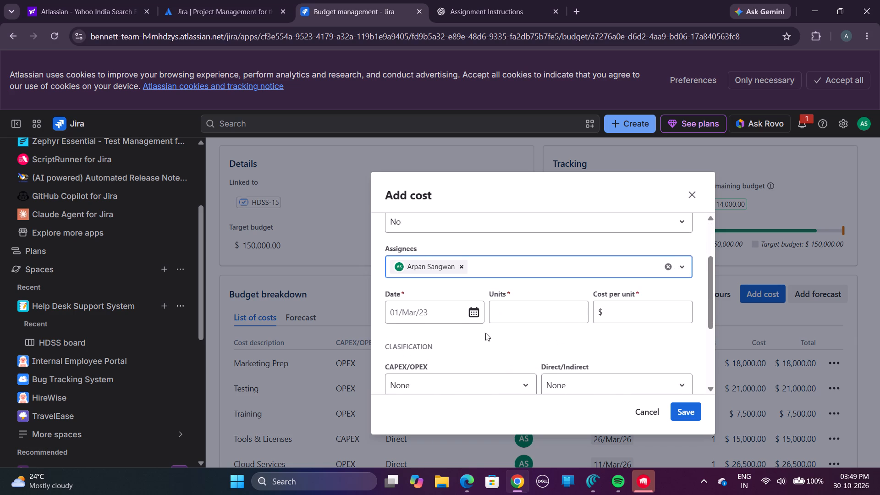
pyautogui.click(454, 319)
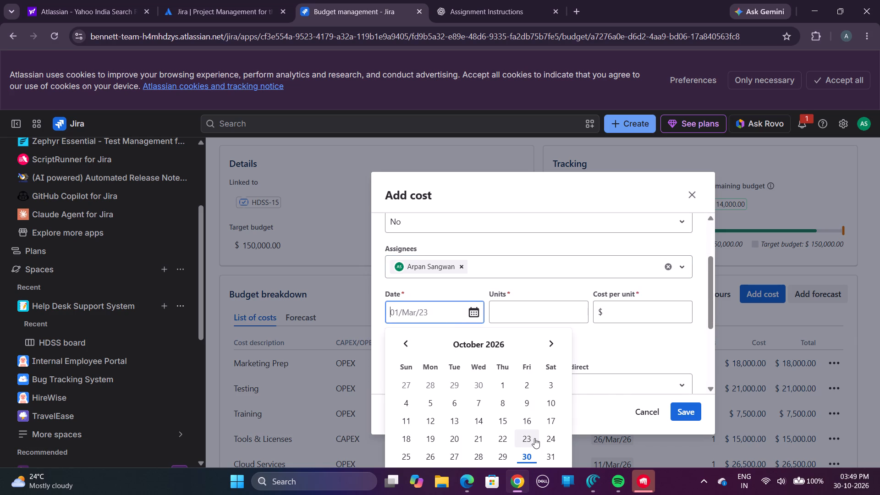
pyautogui.scroll(-1, 534, 438)
pyautogui.click(549, 456)
pyautogui.click(459, 320)
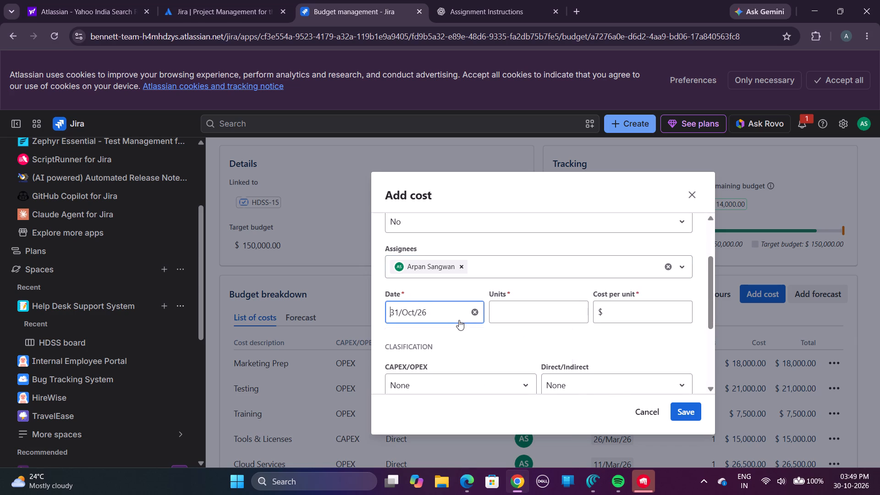
pyautogui.tripleClick(401, 347)
pyautogui.click(401, 347)
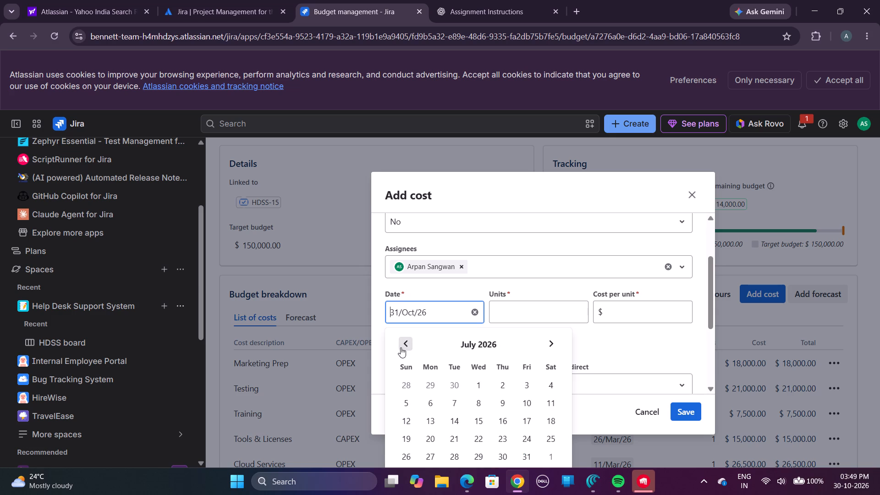
pyautogui.doubleClick(401, 346)
pyautogui.click(483, 424)
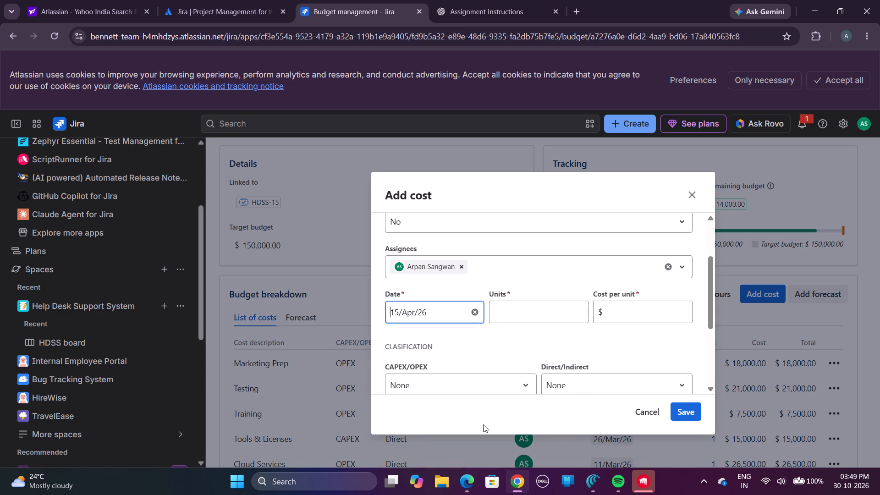
pyautogui.click(572, 316)
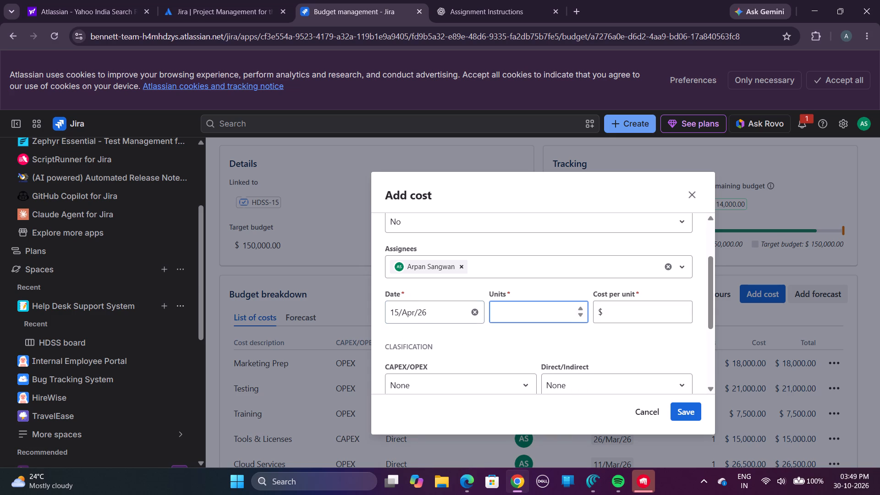
pyautogui.press('1')
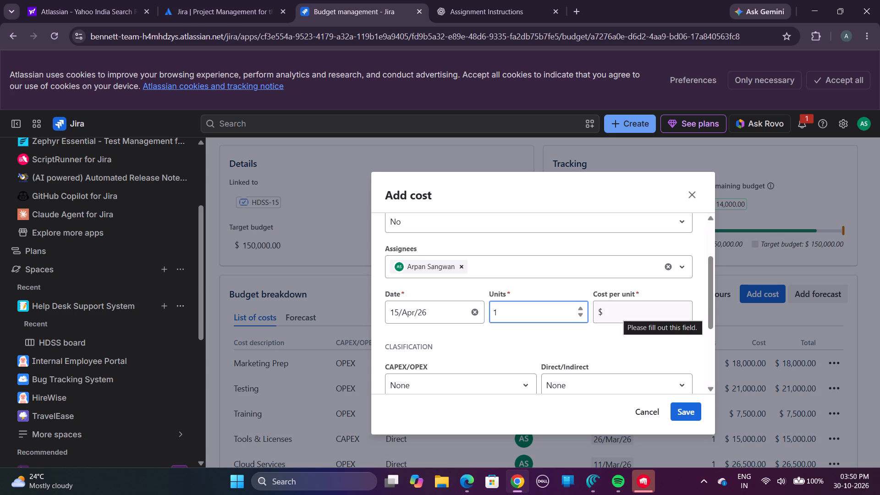
pyautogui.click(617, 312)
pyautogui.press('0')
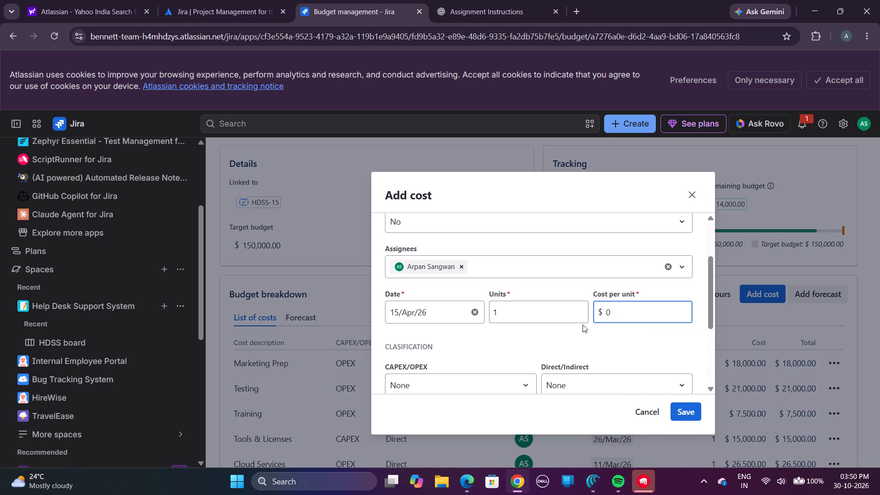
# Check the Contingency classification in the ChatGPT expense table, and classify the new Jira cost as OPEX and Indirect.
pyautogui.click(533, 0)
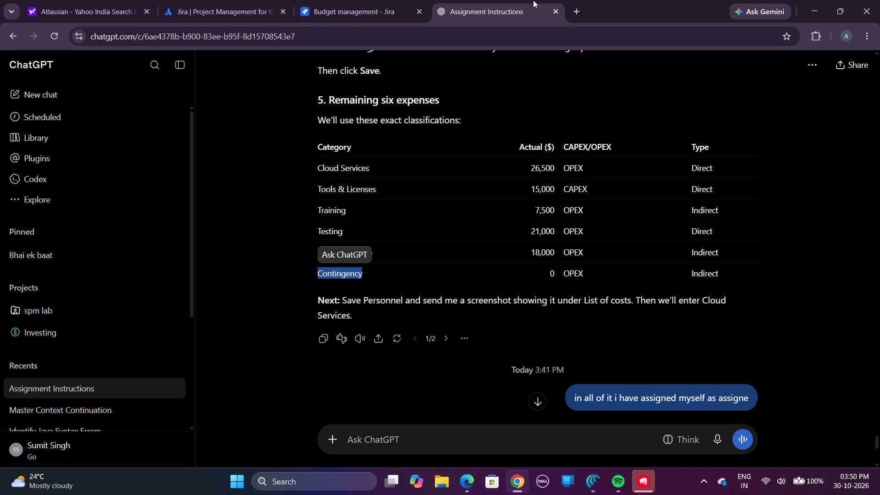
pyautogui.click(379, 0)
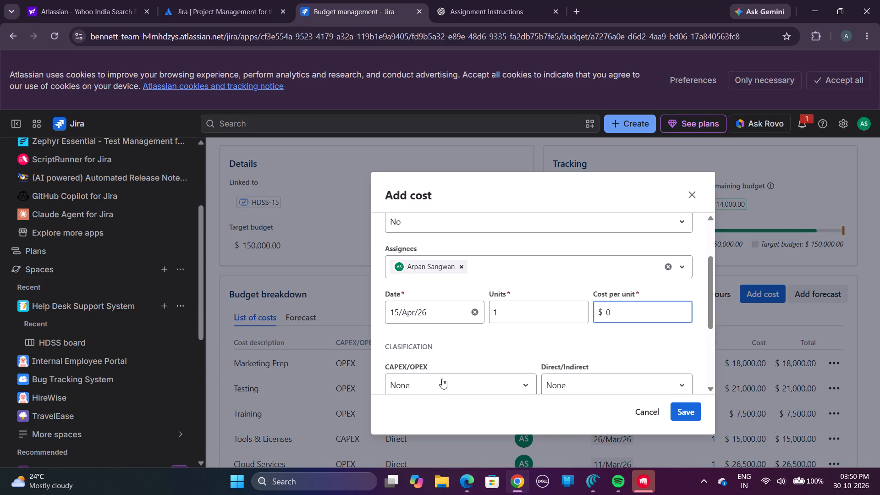
pyautogui.click(446, 388)
pyautogui.click(444, 324)
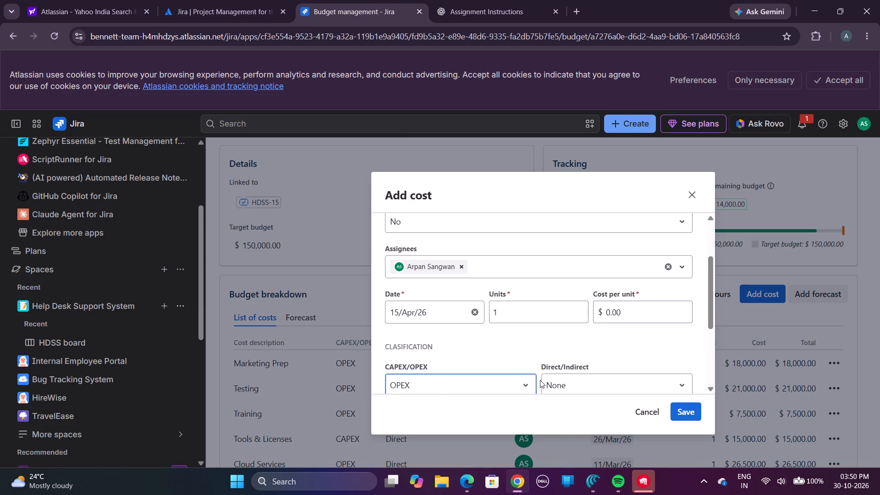
pyautogui.click(540, 380)
pyautogui.click(559, 379)
pyautogui.click(560, 339)
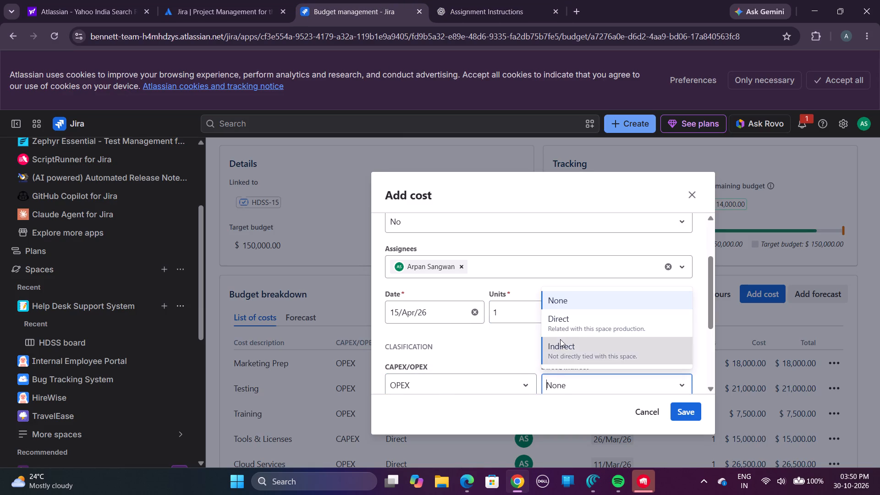
# Link the new cost to the Contingency forecast.
pyautogui.scroll(-2, 560, 339)
pyautogui.click(527, 372)
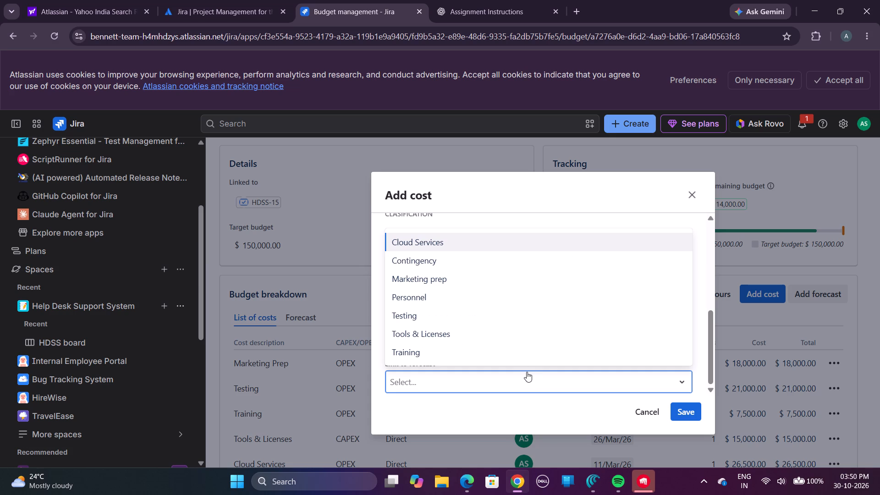
pyautogui.click(491, 263)
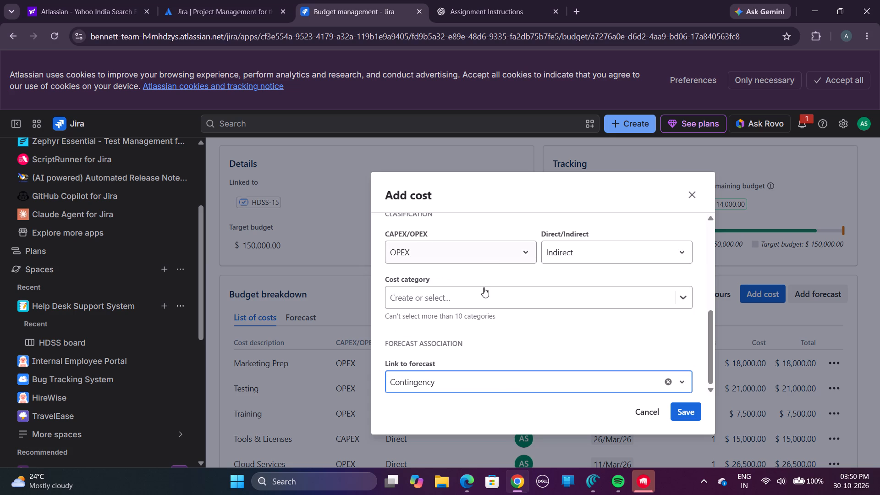
# Create the cost category contingency for the new cost and save the cost.
pyautogui.click(480, 294)
pyautogui.write('conti')
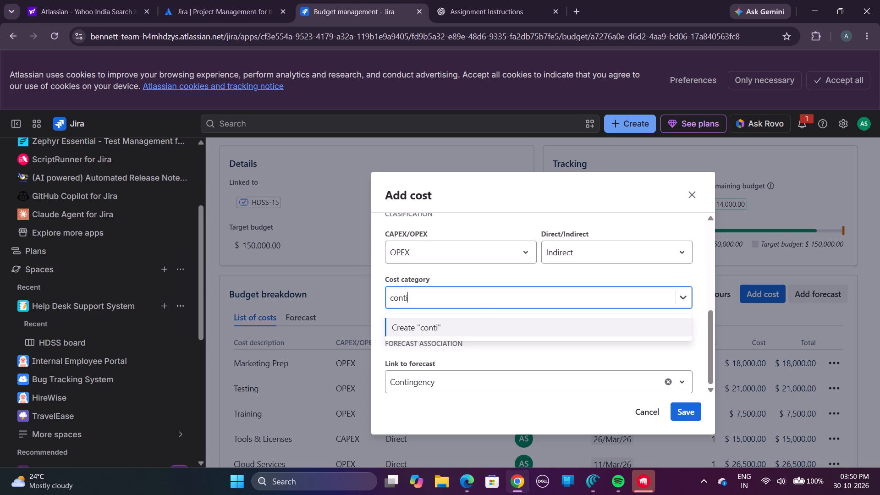
pyautogui.press('n')
pyautogui.write('gency')
pyautogui.press('Return')
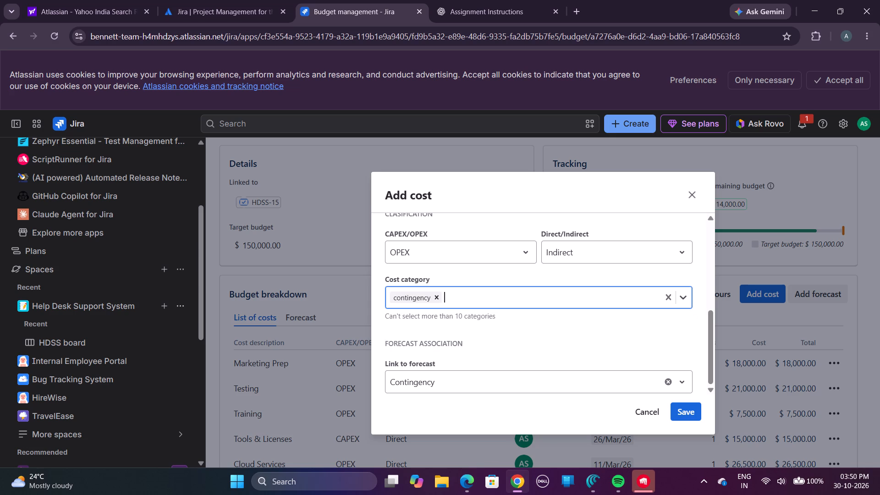
pyautogui.click(677, 418)
# Edit the Marketing Prep cost to add the new category marketing prep, and save the change.
pyautogui.scroll(-1, 677, 418)
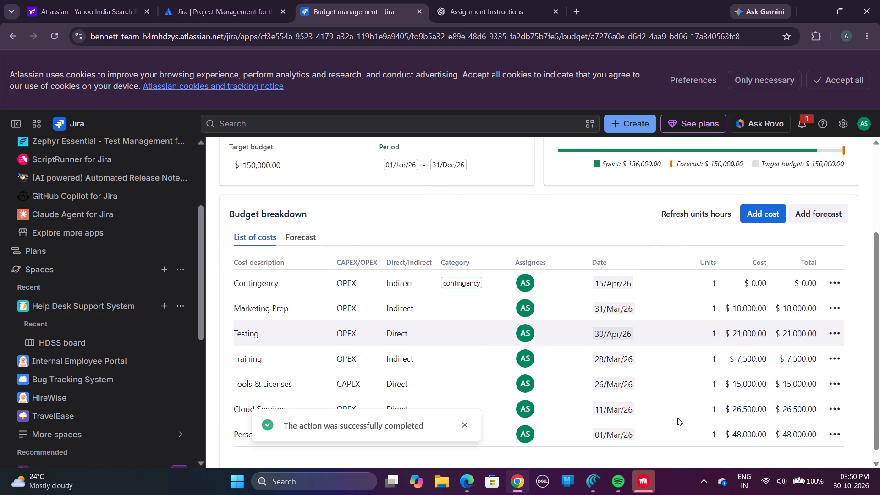
pyautogui.scroll(-1, 677, 418)
pyautogui.click(826, 299)
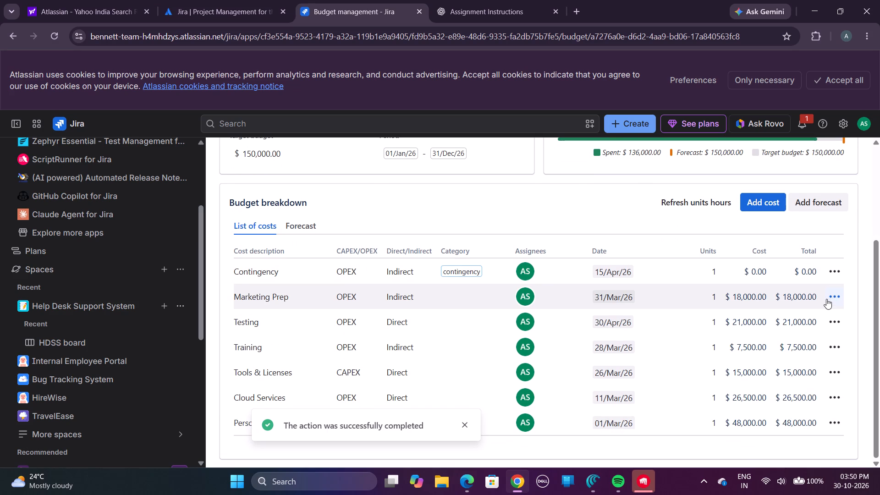
pyautogui.click(818, 330)
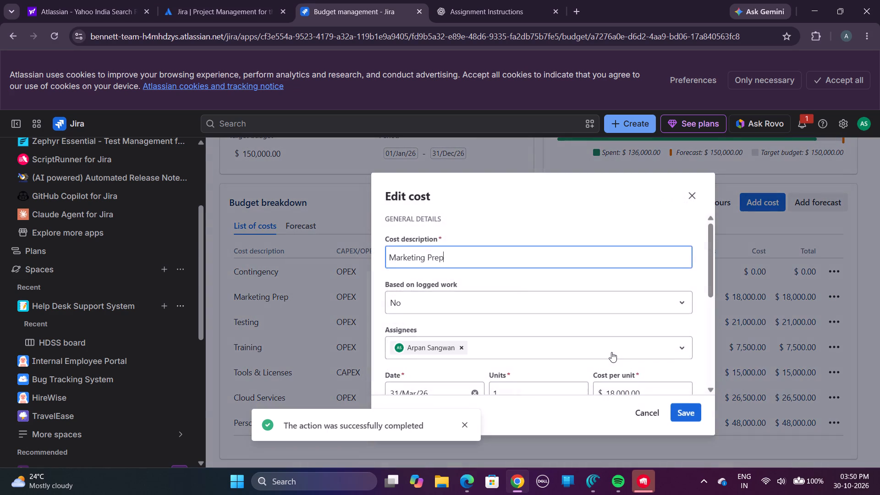
pyautogui.scroll(-3, 611, 352)
pyautogui.scroll(-2, 553, 374)
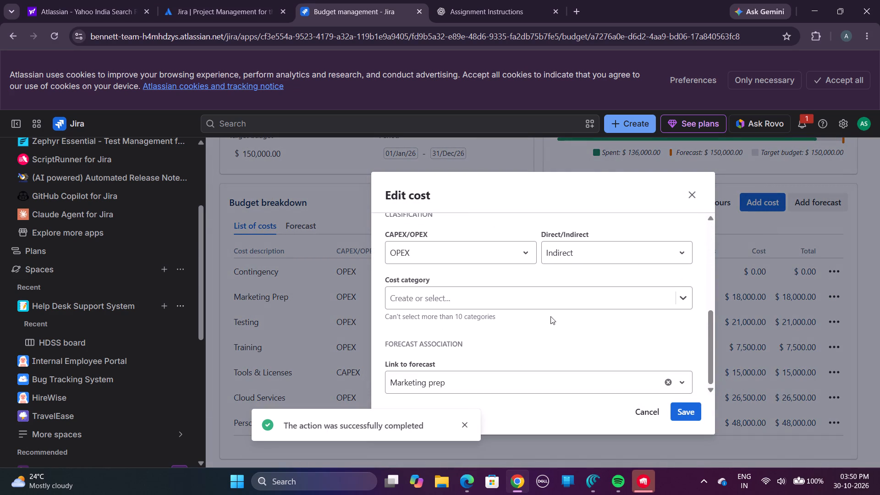
pyautogui.click(553, 296)
pyautogui.write('MARK')
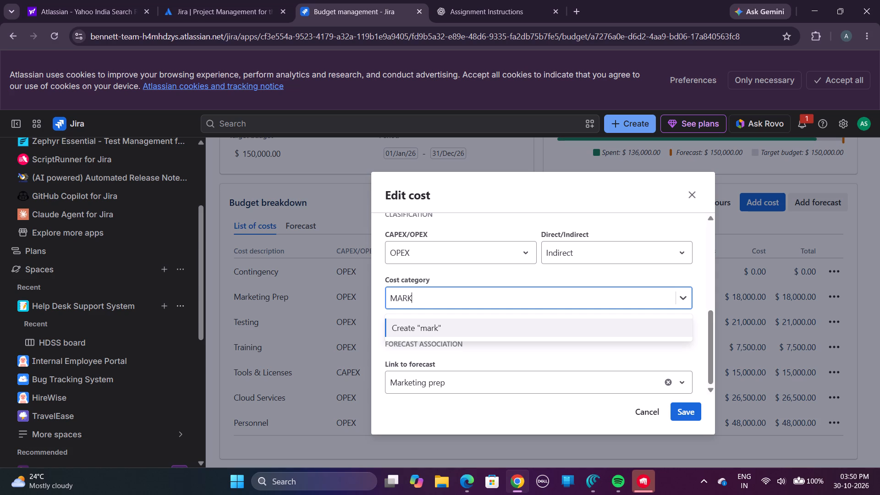
pyautogui.press('BackSpace')
pyautogui.press('BackSpace')
pyautogui.press('BackSpace')
pyautogui.write('arket')
pyautogui.write('ing')
pyautogui.press('space')
pyautogui.write('prep')
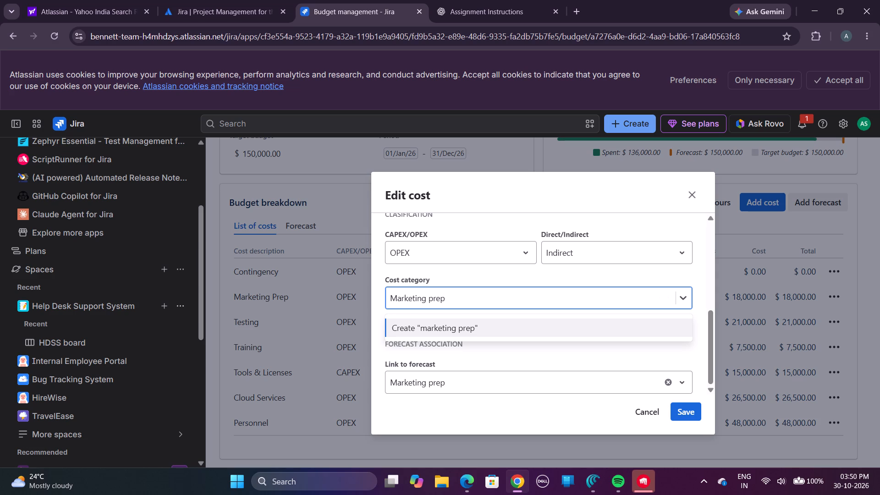
pyautogui.press('Return')
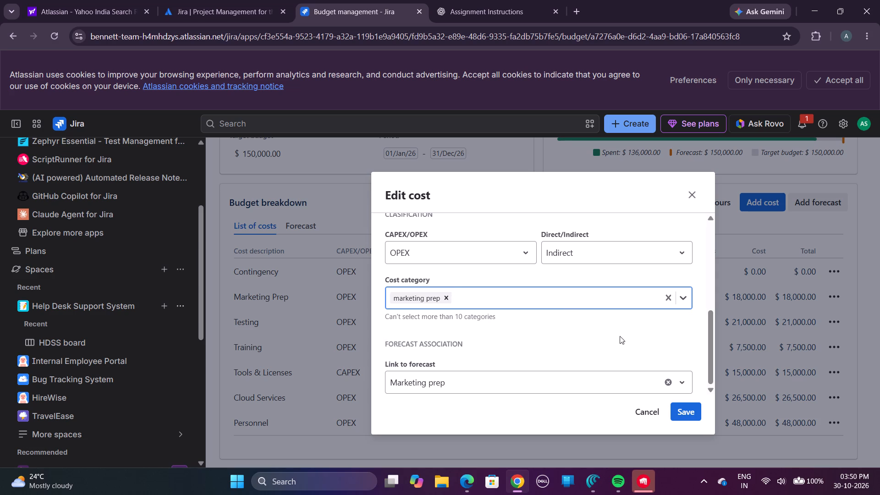
pyautogui.click(691, 415)
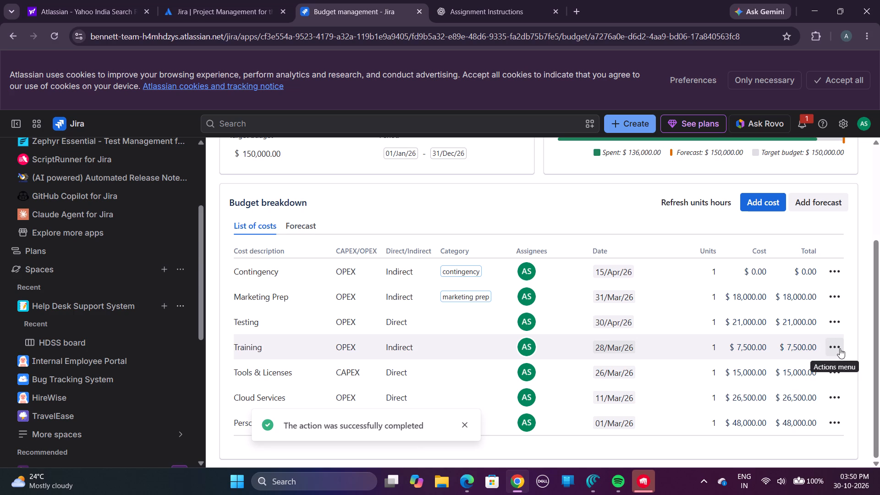
# Edit the Testing cost to add the new cost category testing, and save the change.
pyautogui.click(840, 330)
pyautogui.click(824, 348)
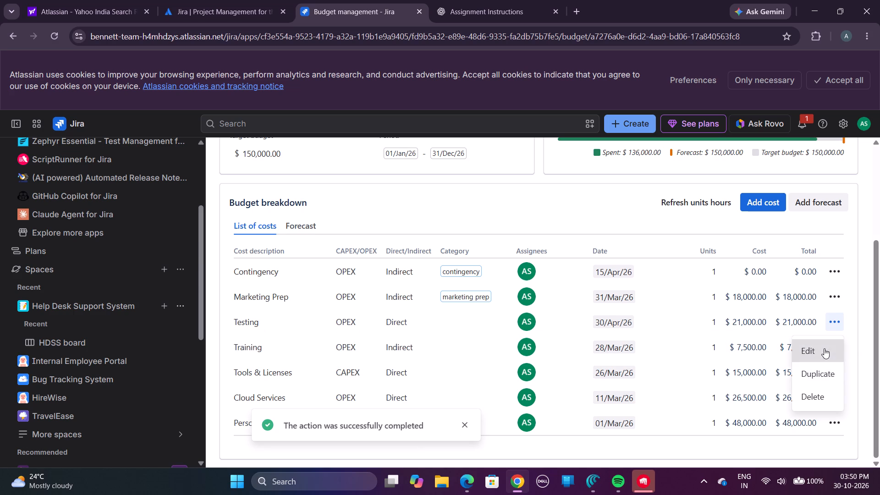
pyautogui.scroll(-3, 642, 343)
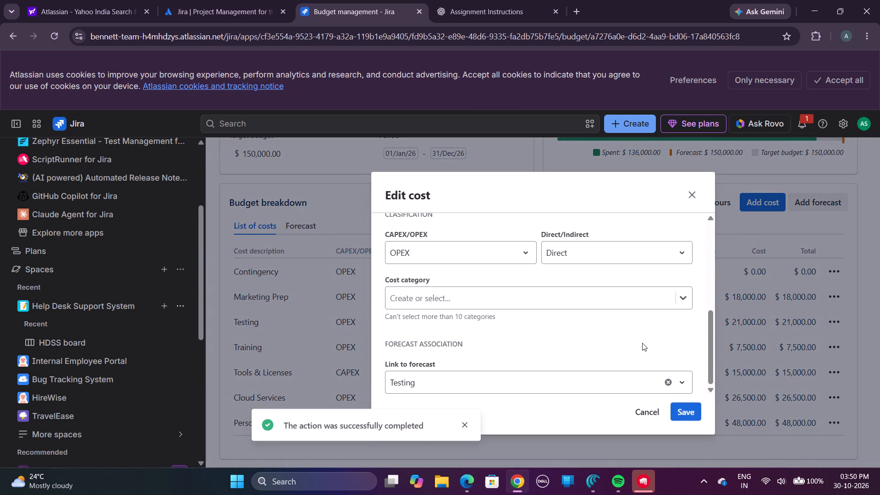
pyautogui.click(622, 300)
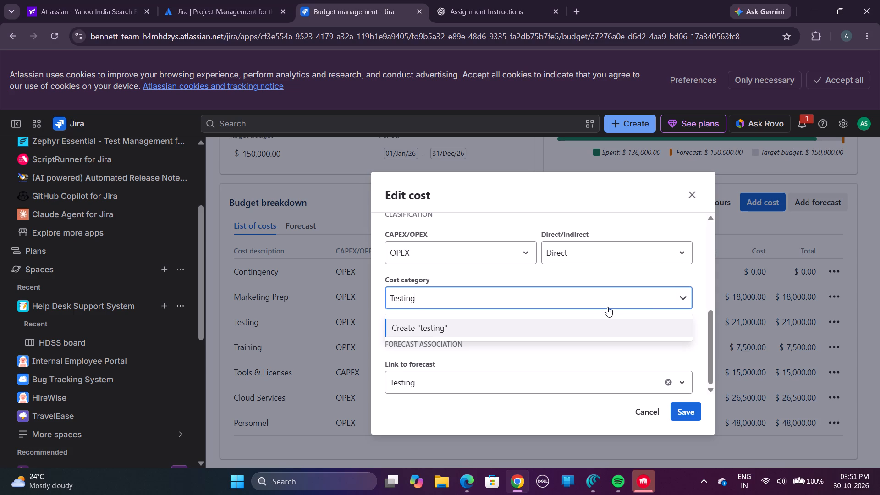
pyautogui.press('Return')
pyautogui.click(688, 412)
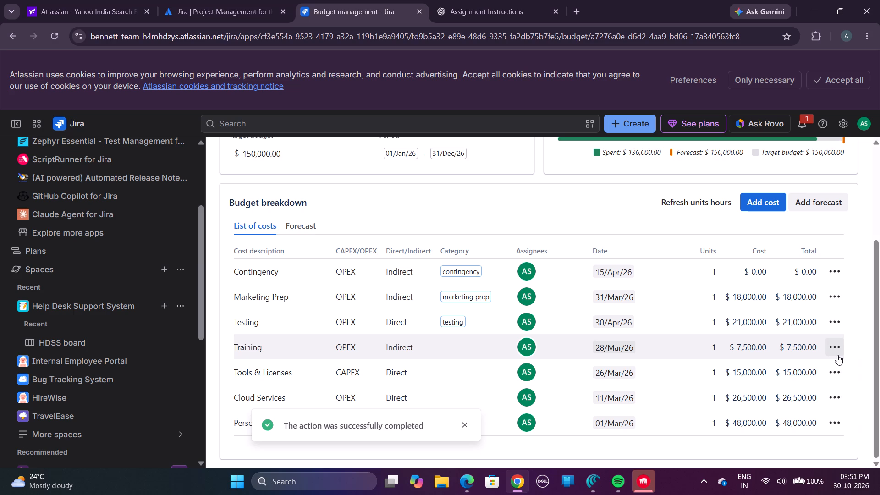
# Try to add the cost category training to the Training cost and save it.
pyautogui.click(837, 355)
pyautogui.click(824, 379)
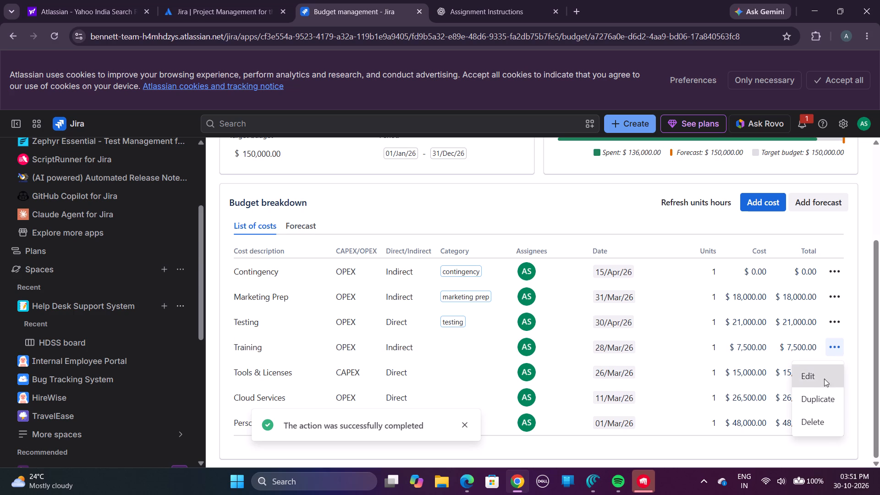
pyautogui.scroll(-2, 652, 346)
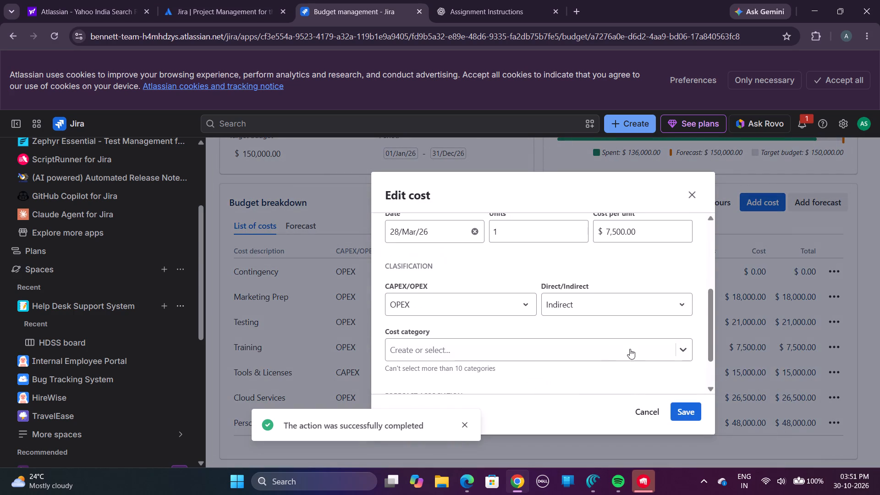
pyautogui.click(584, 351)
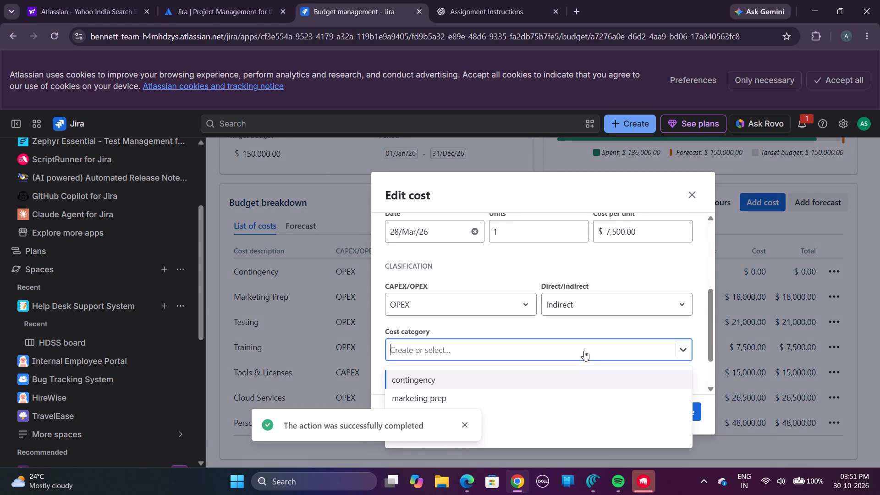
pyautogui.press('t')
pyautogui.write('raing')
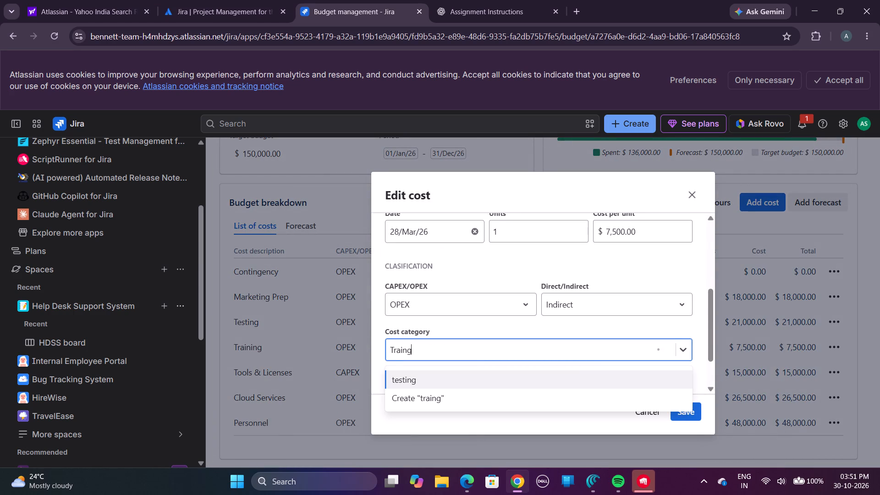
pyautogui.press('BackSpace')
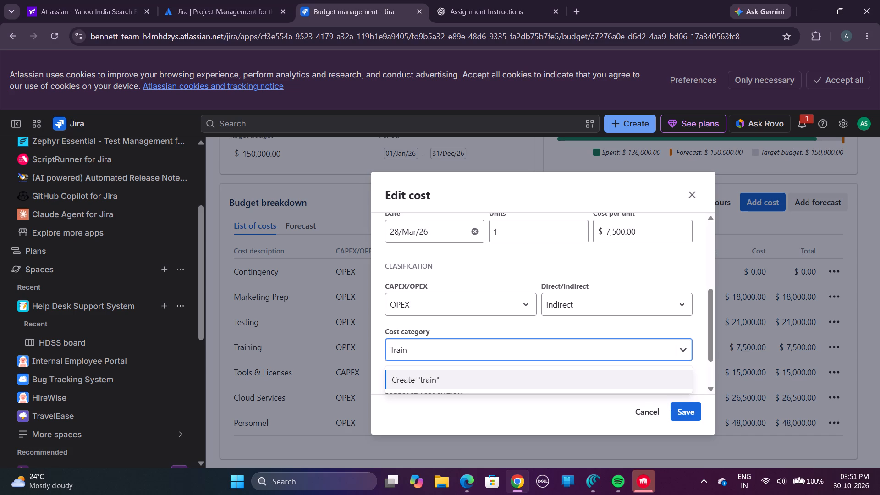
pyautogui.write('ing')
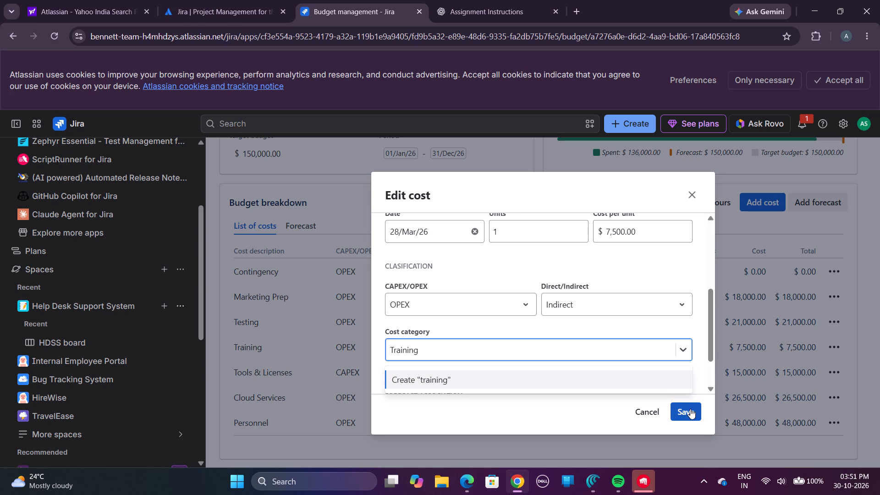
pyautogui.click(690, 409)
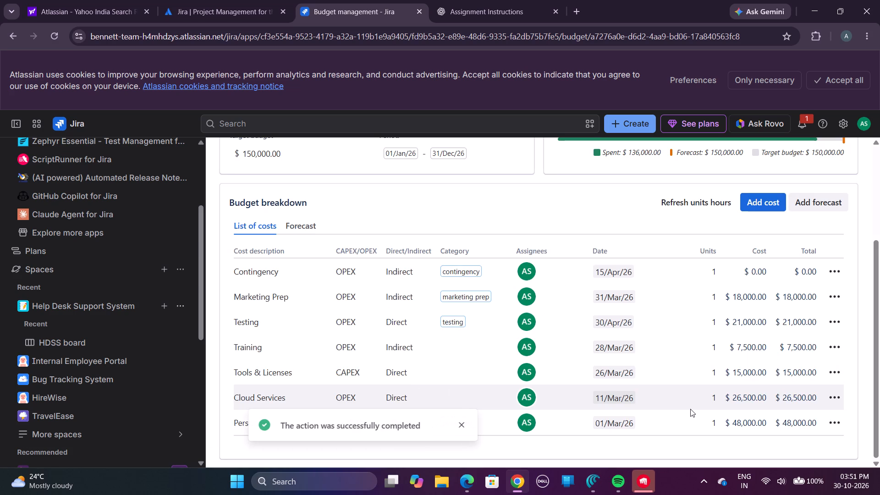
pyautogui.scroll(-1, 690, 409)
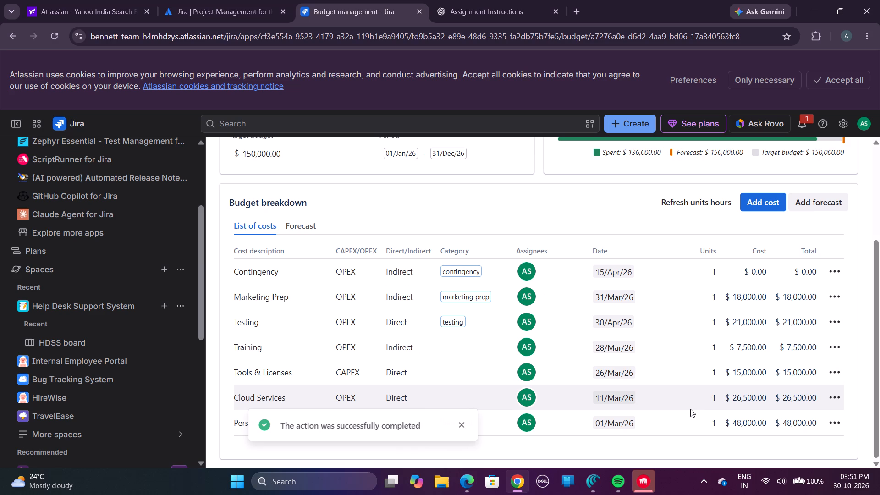
# Edit the Training cost to create and assign the cost category training, and save the change.
pyautogui.click(833, 351)
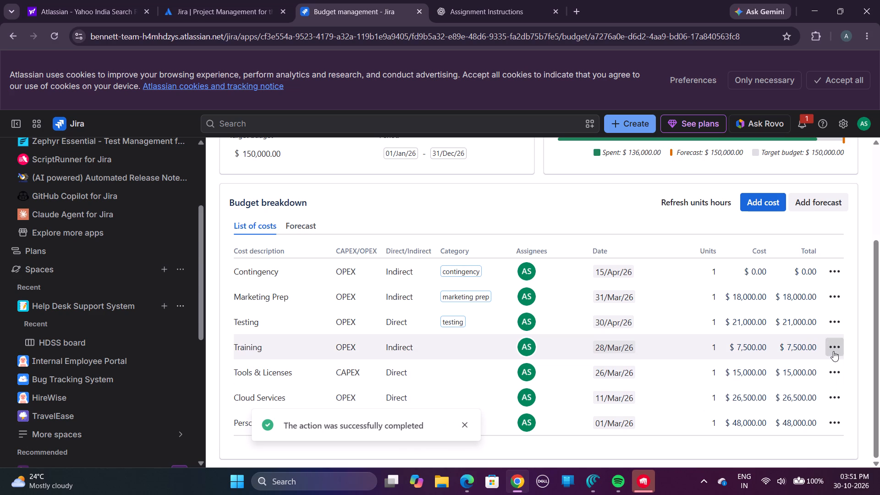
pyautogui.click(822, 375)
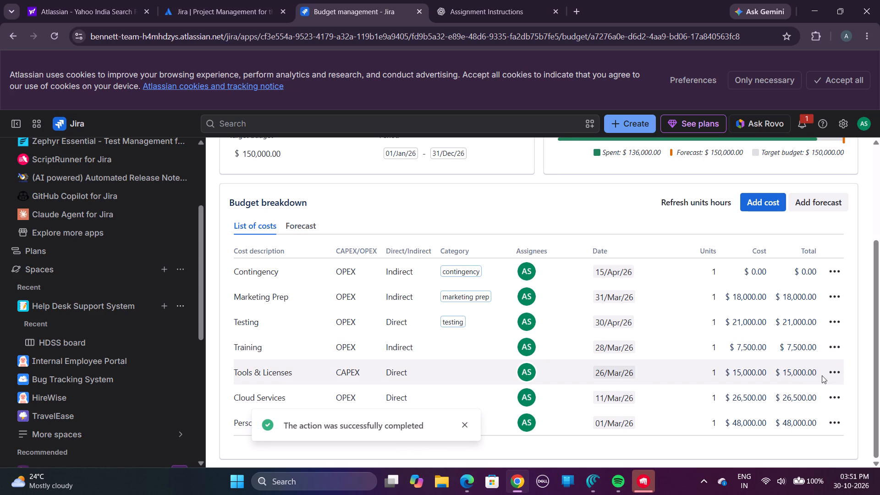
pyautogui.scroll(-2, 619, 335)
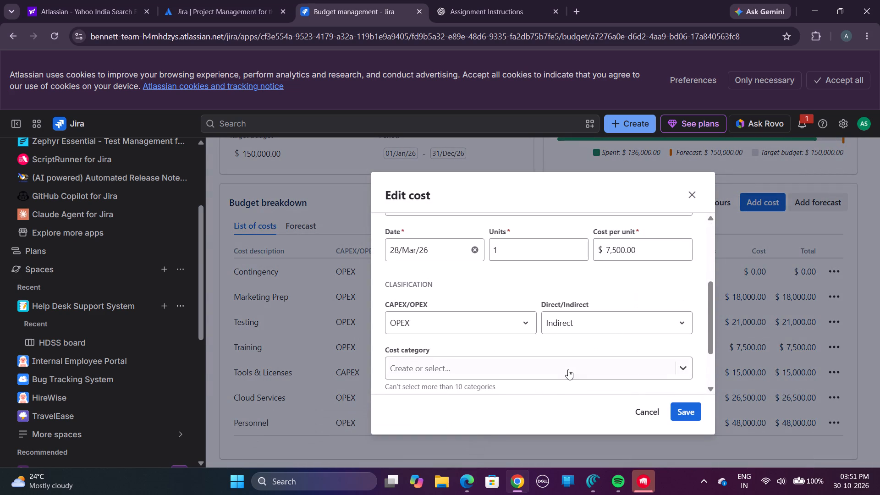
pyautogui.scroll(-1, 566, 369)
pyautogui.click(554, 301)
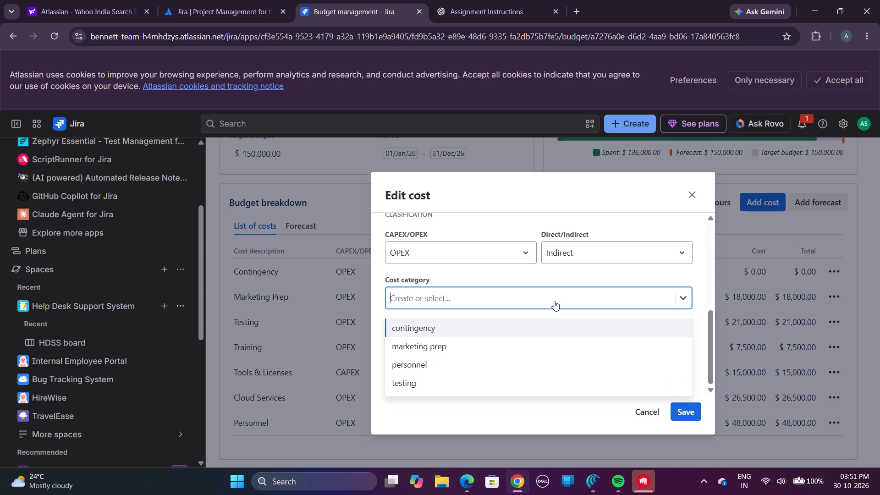
pyautogui.press('t')
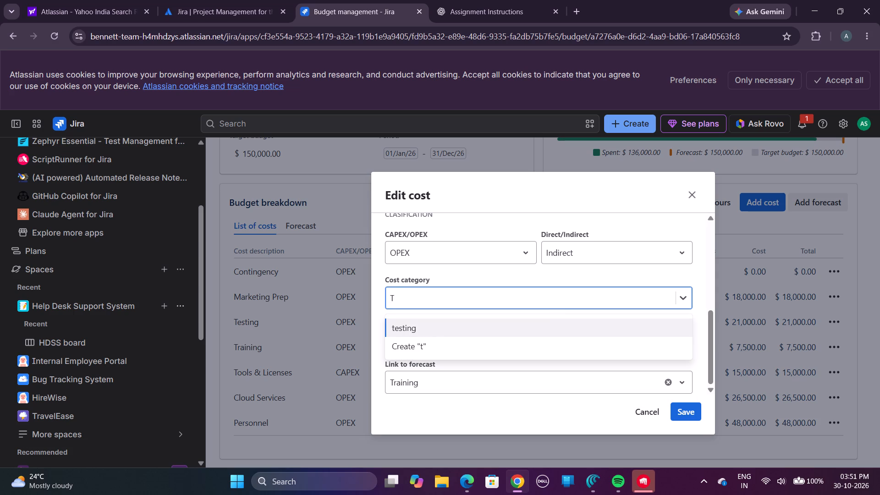
pyautogui.write('raining')
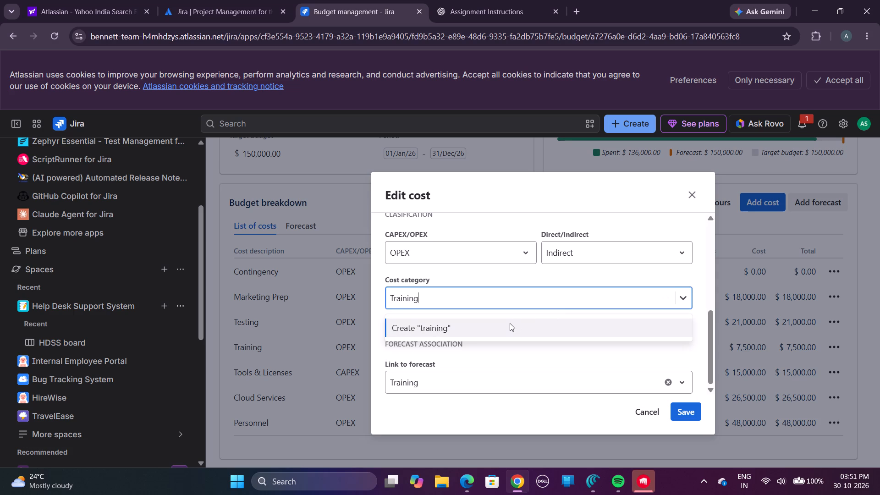
pyautogui.press('Return')
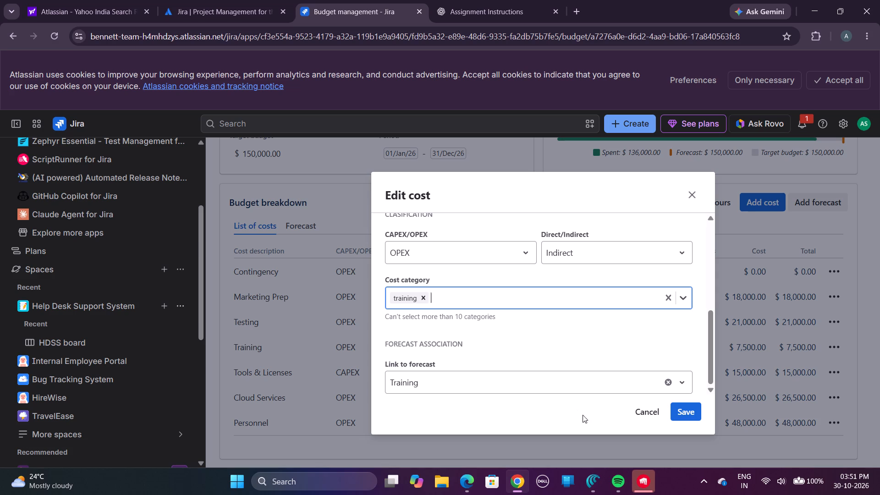
pyautogui.click(693, 405)
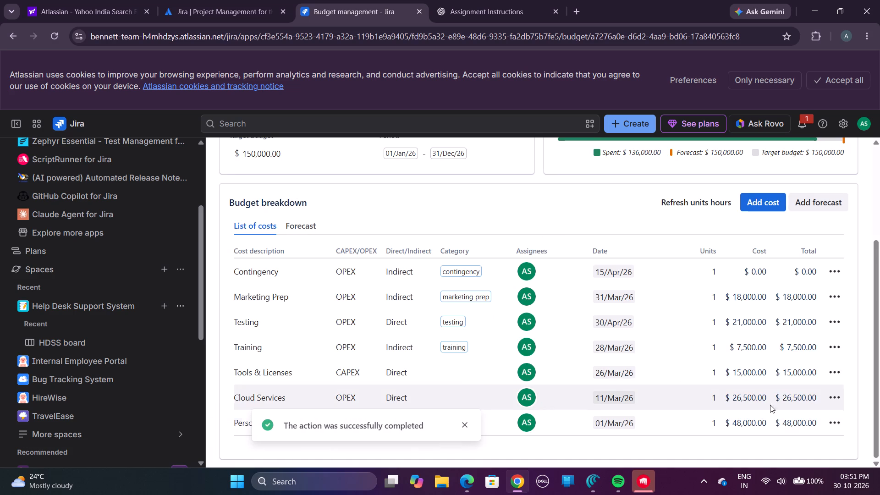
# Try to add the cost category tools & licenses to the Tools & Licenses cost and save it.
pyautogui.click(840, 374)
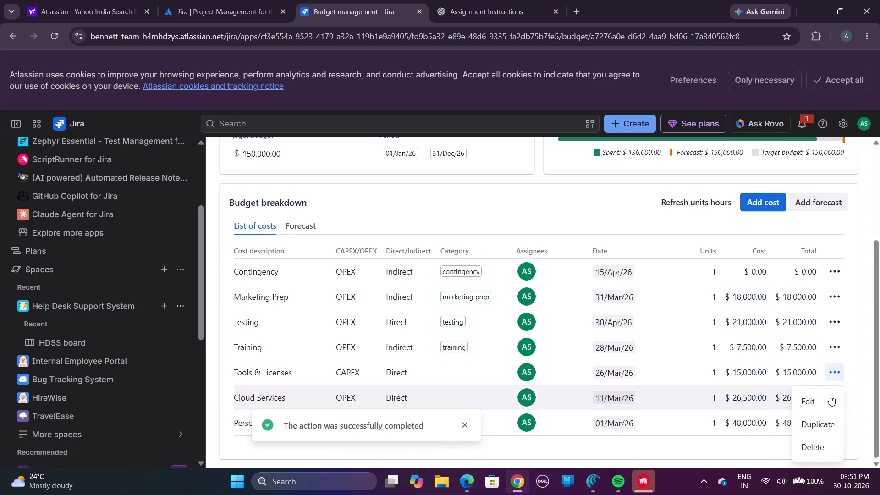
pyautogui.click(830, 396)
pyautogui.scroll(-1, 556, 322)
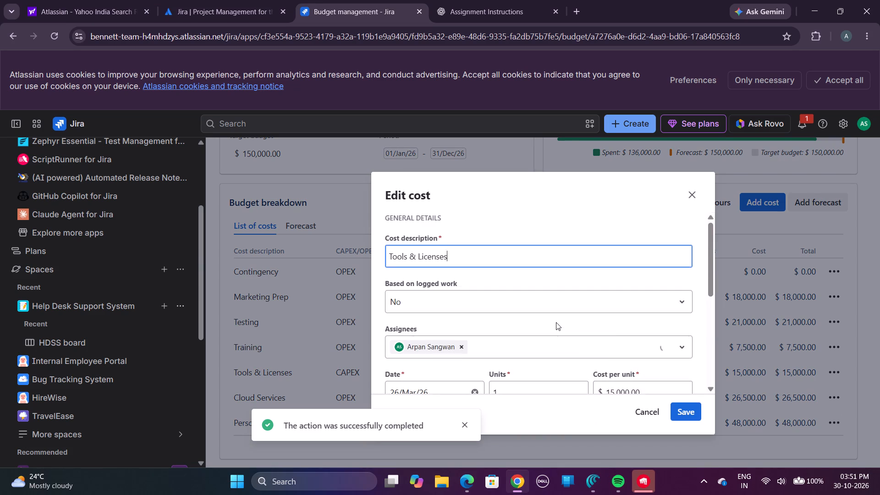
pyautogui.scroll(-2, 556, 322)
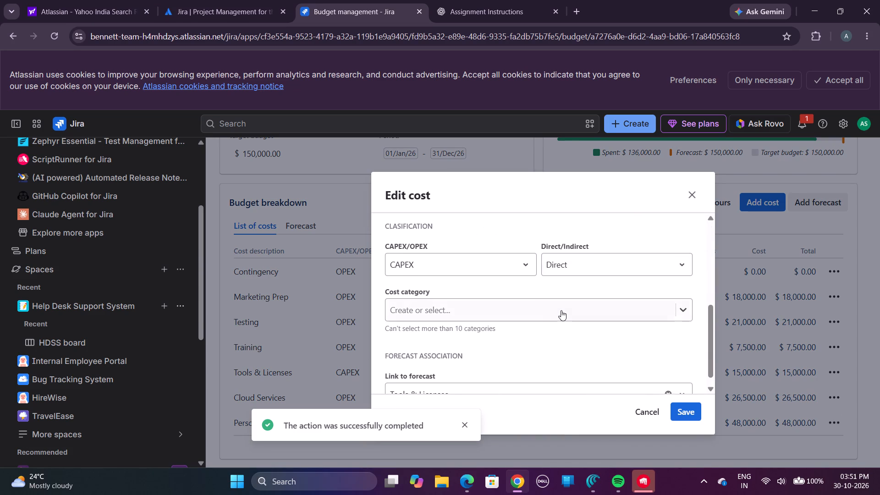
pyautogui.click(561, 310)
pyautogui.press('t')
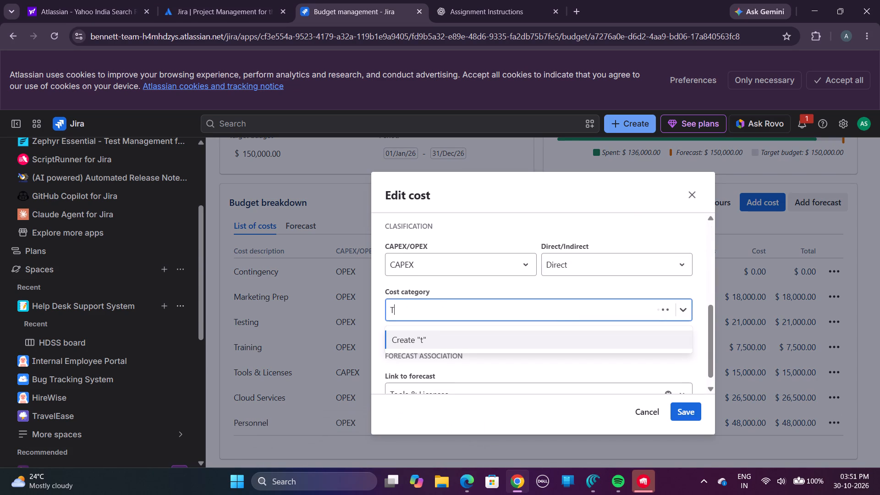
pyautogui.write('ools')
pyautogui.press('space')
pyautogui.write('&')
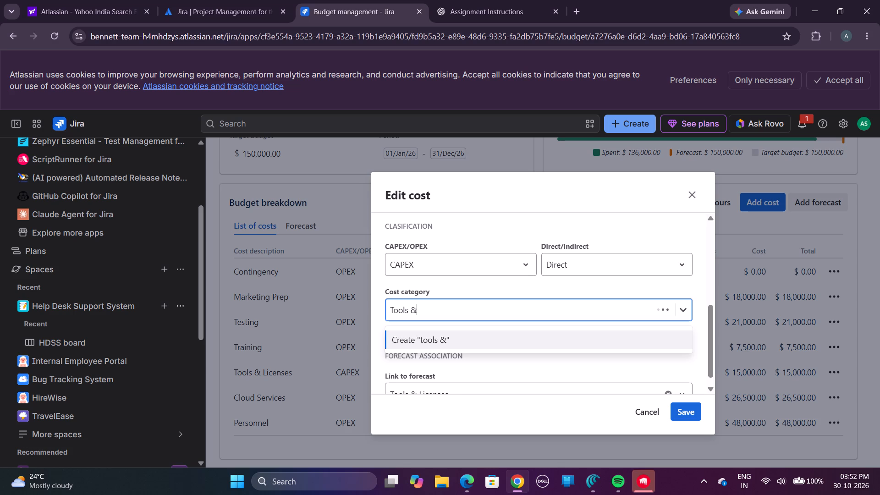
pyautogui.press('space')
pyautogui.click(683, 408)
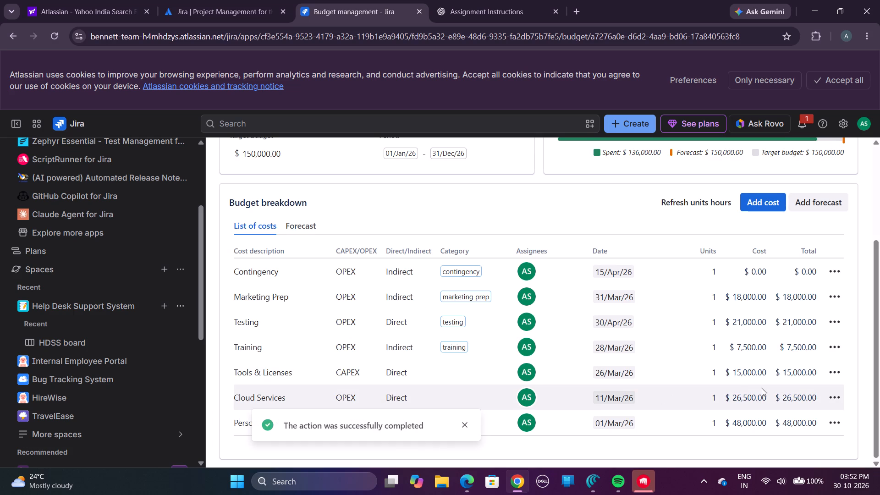
# Edit the Tools & Licenses cost to create and assign the cost category tools & licenses, and save the change.
pyautogui.click(834, 377)
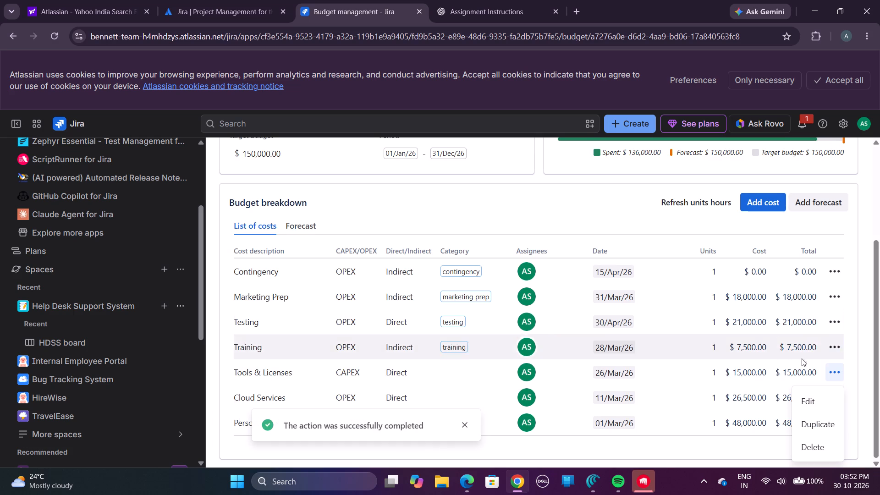
pyautogui.click(831, 399)
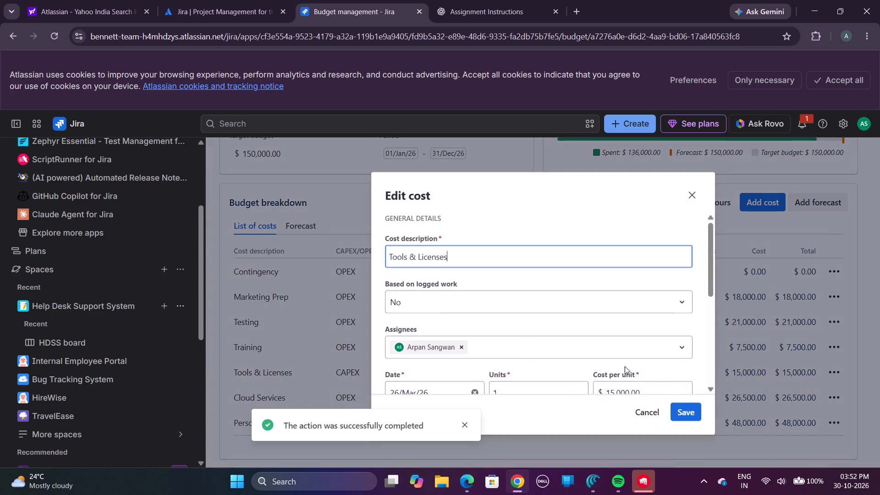
pyautogui.scroll(-2, 579, 339)
pyautogui.click(570, 329)
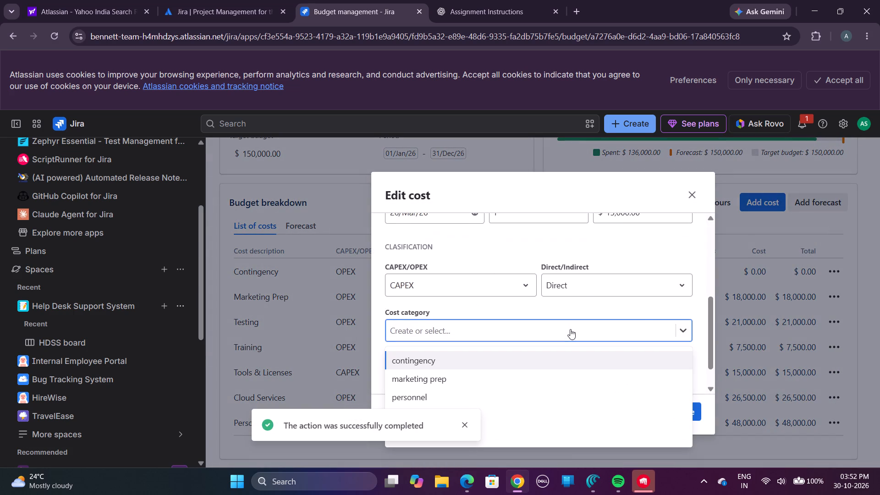
pyautogui.press('t')
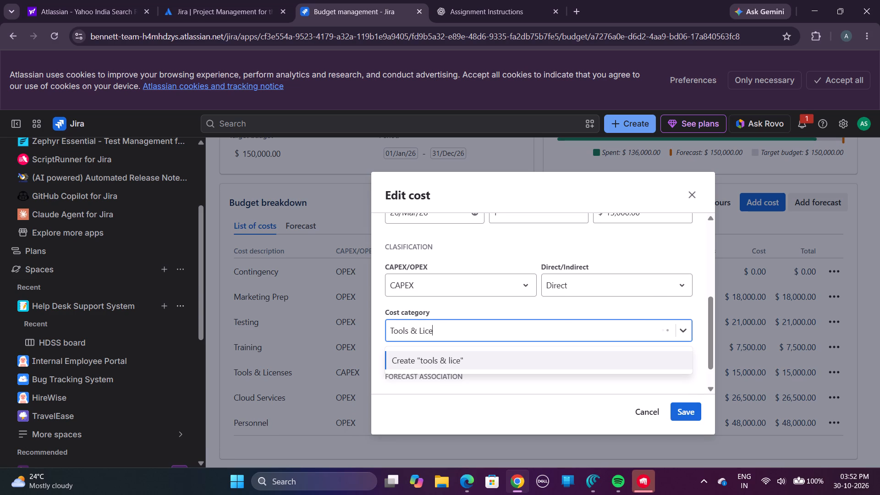
pyautogui.click(524, 324)
pyautogui.press('t')
pyautogui.write('ools')
pyautogui.press('space')
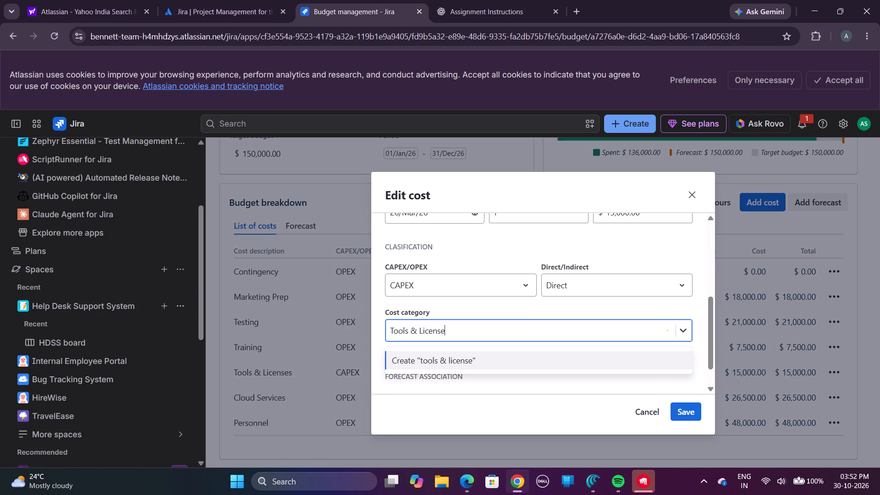
pyautogui.click(463, 357)
pyautogui.click(677, 407)
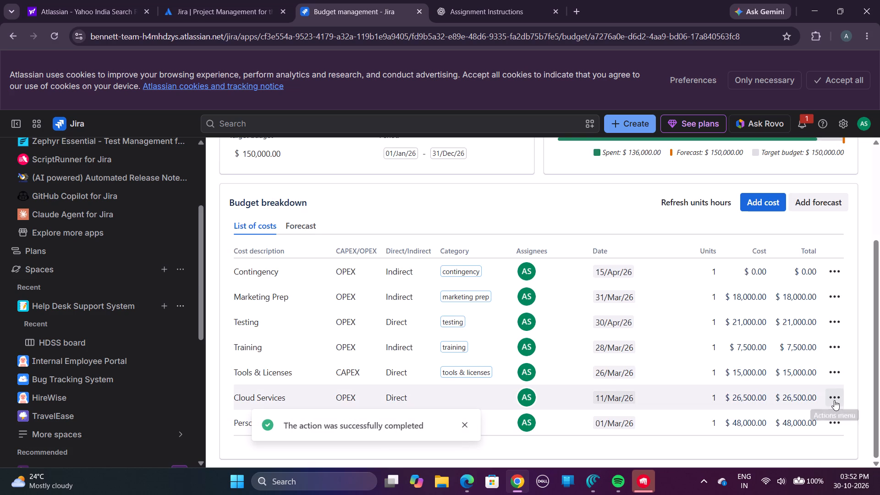
# Edit the Cloud Services cost to create and assign the cost category cloud services, save it, and dismiss the notification.
pyautogui.click(834, 400)
pyautogui.click(826, 325)
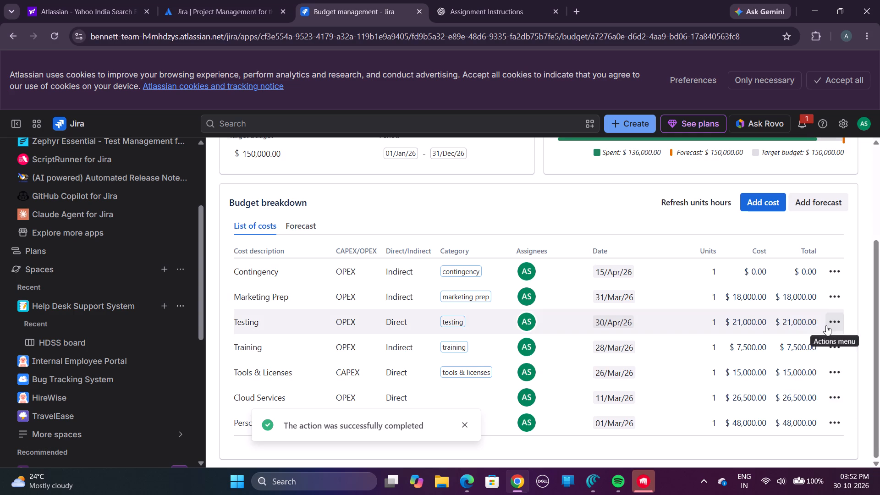
pyautogui.scroll(-2, 645, 317)
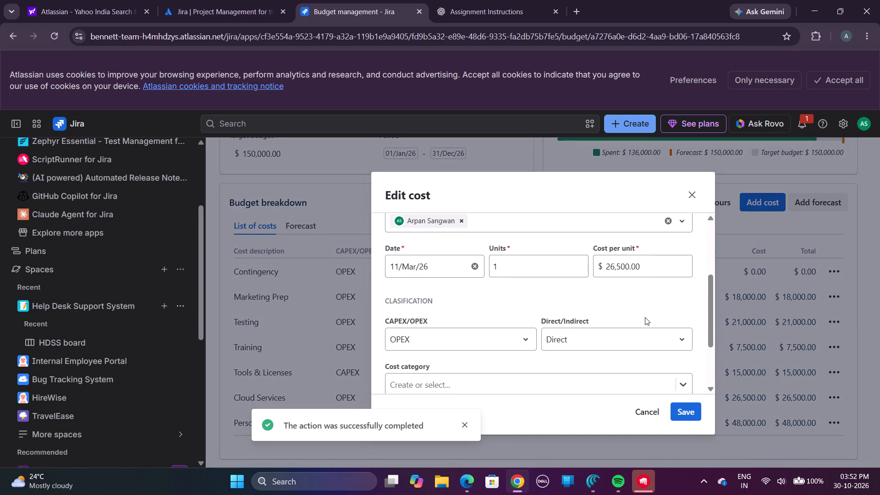
pyautogui.scroll(-1, 612, 329)
pyautogui.click(604, 332)
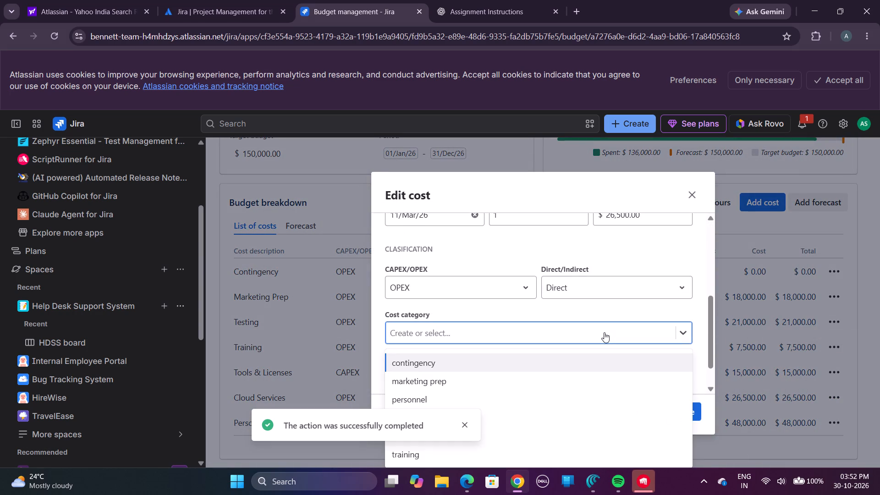
pyautogui.scroll(-1, 488, 364)
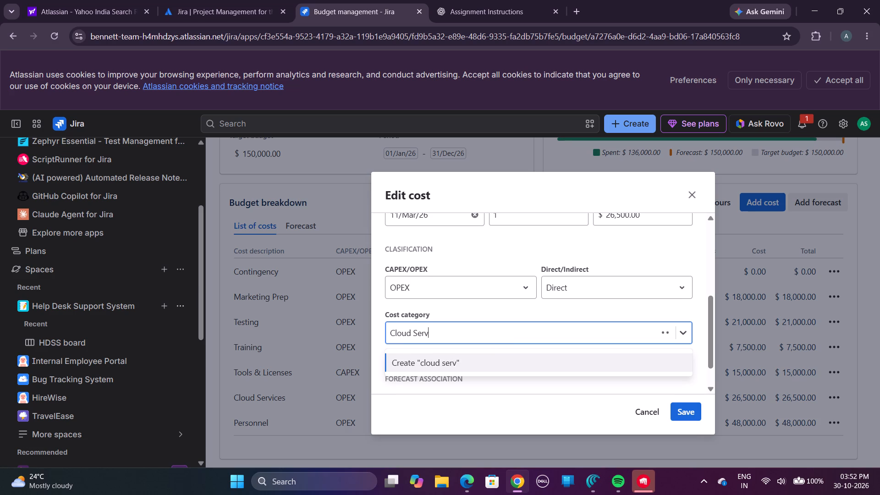
pyautogui.click(478, 363)
pyautogui.click(676, 418)
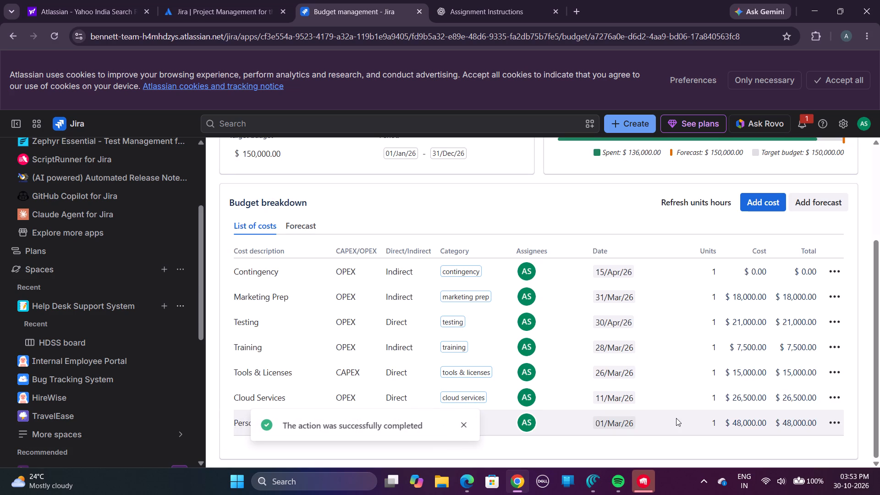
pyautogui.scroll(-2, 682, 370)
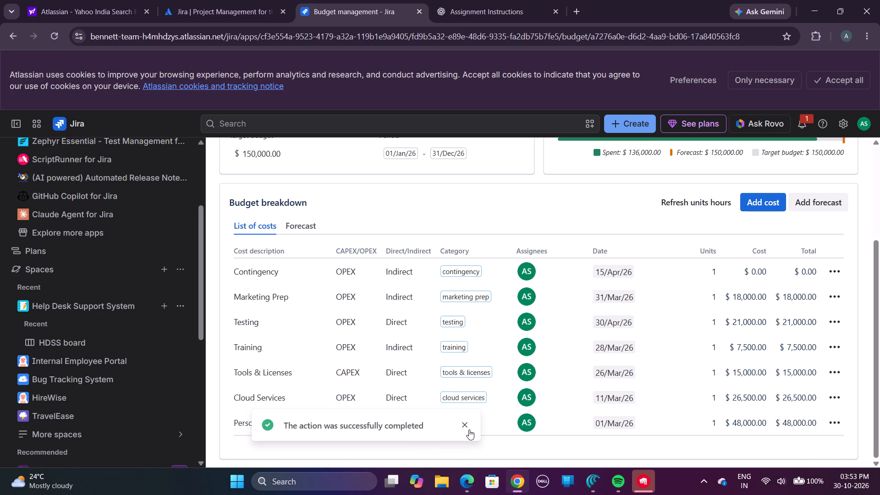
pyautogui.click(465, 426)
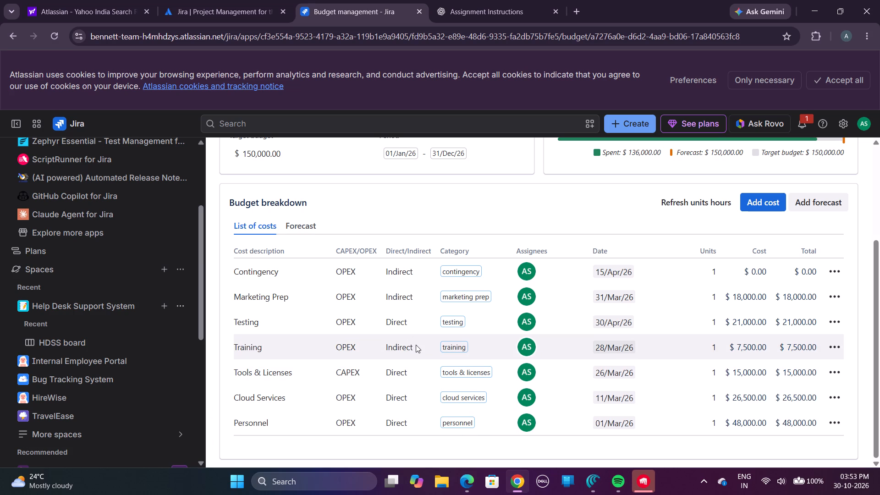
# Capture a screenshot of the budget page area showing the complete list of costs with their categories.
pyautogui.press('Print')
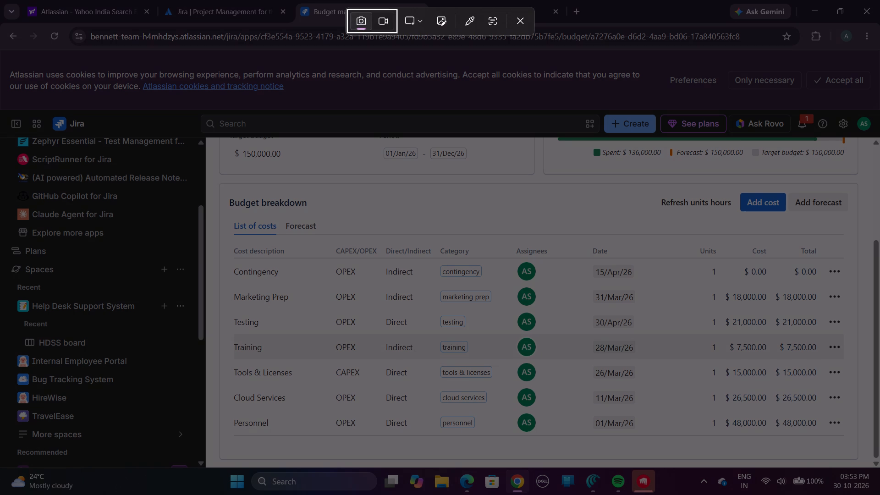
pyautogui.moveTo(206, 134); pyautogui.dragTo(643, 418)
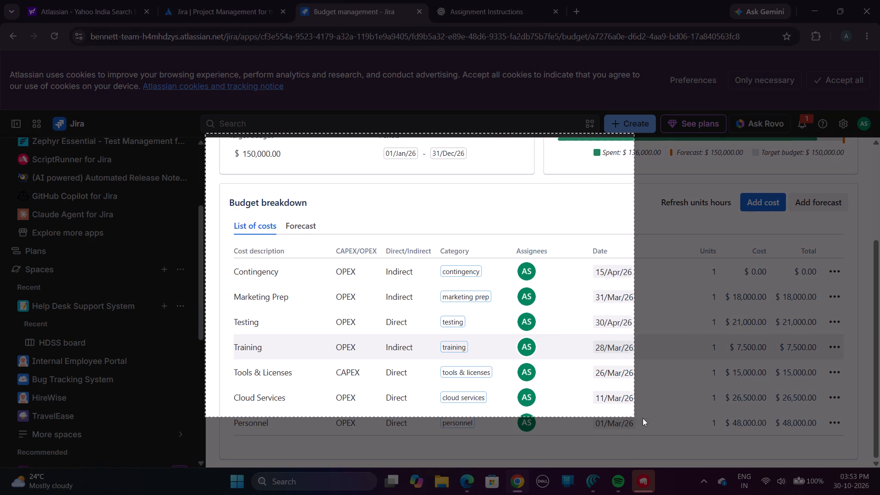
pyautogui.moveTo(643, 418); pyautogui.dragTo(879, 493)
pyautogui.click(480, 0)
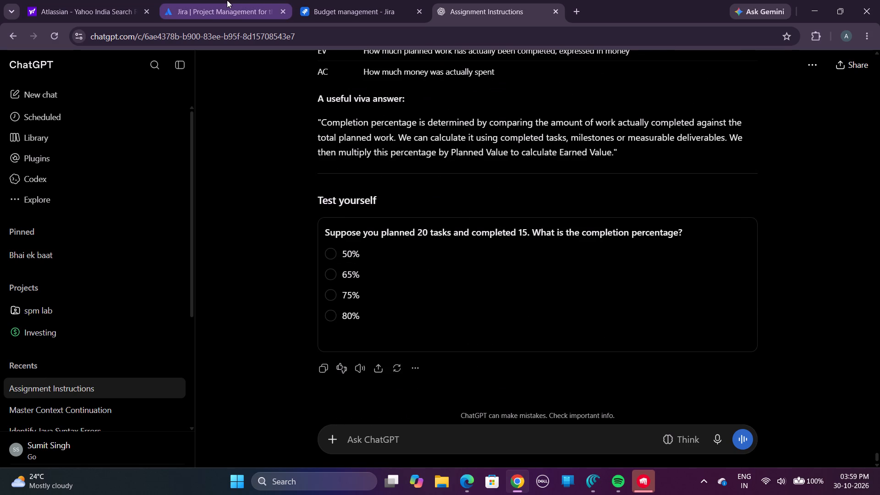
# Switch to the Jira budget and check the Q3 Cloud Hosting Budget's details, tracking and forecast breakdown against linked costs.
pyautogui.click(321, 3)
pyautogui.scroll(-2, 371, 221)
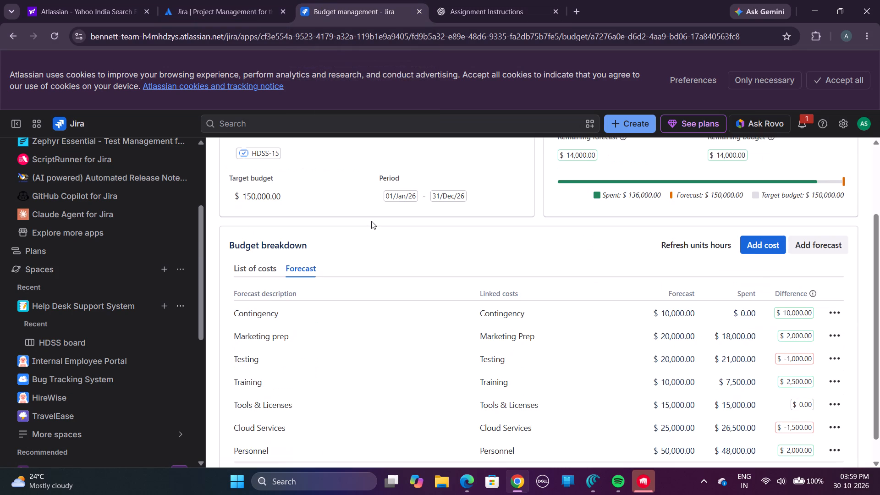
pyautogui.scroll(-3, 371, 221)
pyautogui.scroll(7, 371, 221)
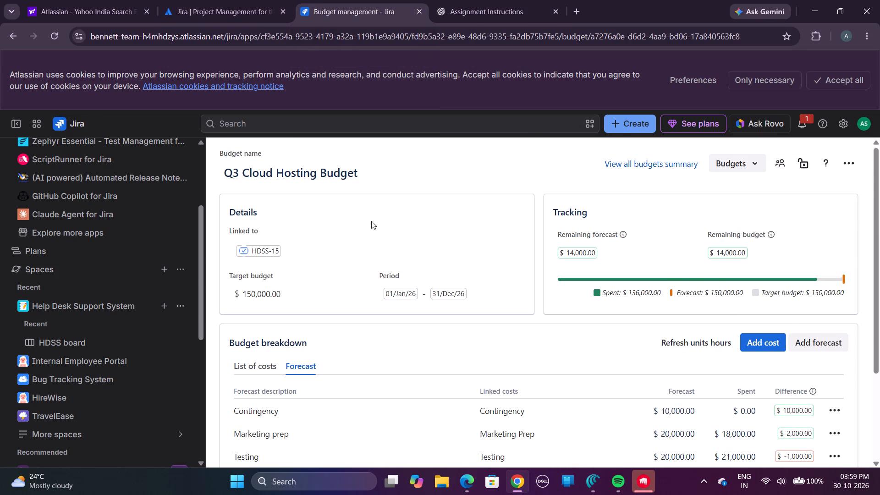
pyautogui.scroll(-5, 371, 221)
pyautogui.scroll(5, 371, 221)
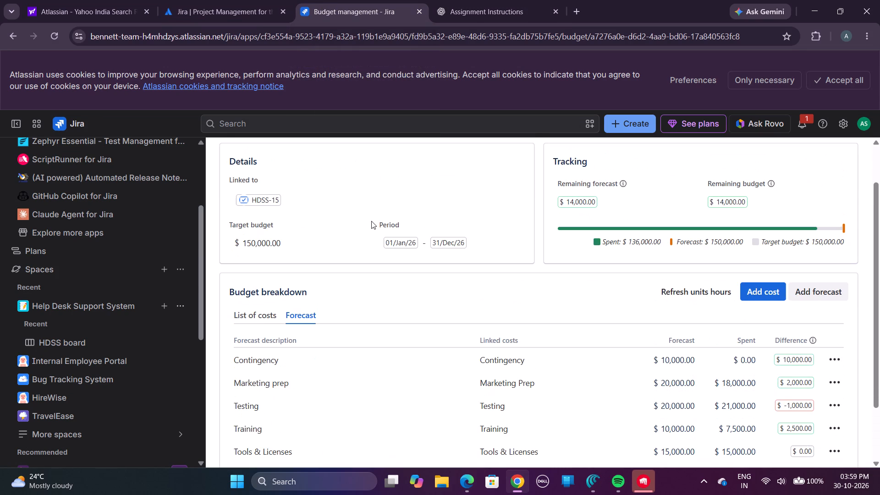